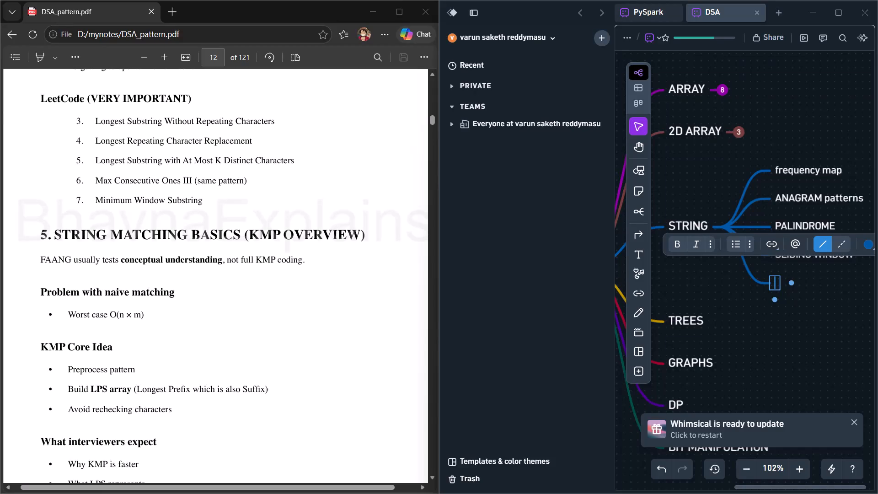
# Copy the heading "STRING MATCHING BASICS (KMP OVERVIEW)" from the PDF into the empty child node of STRING in the mind map.
pyautogui.scroll(1, 145, 293)
pyautogui.scroll(-1, 145, 293)
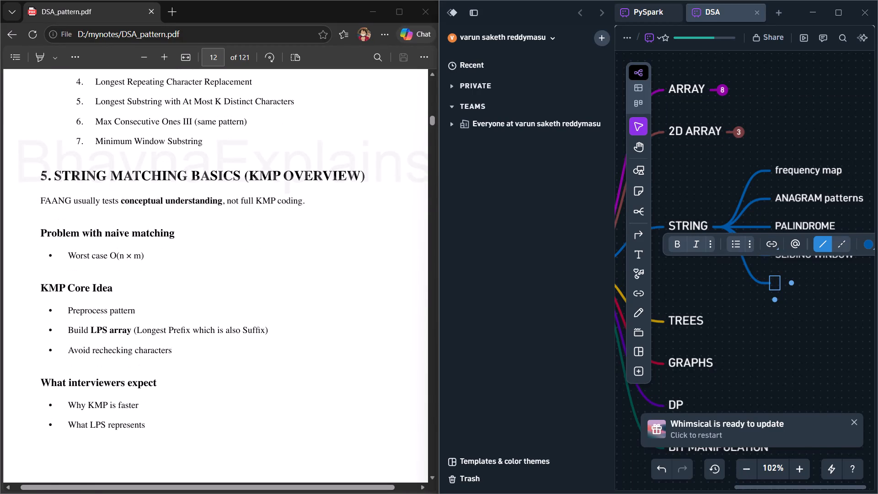
pyautogui.scroll(-1, 145, 293)
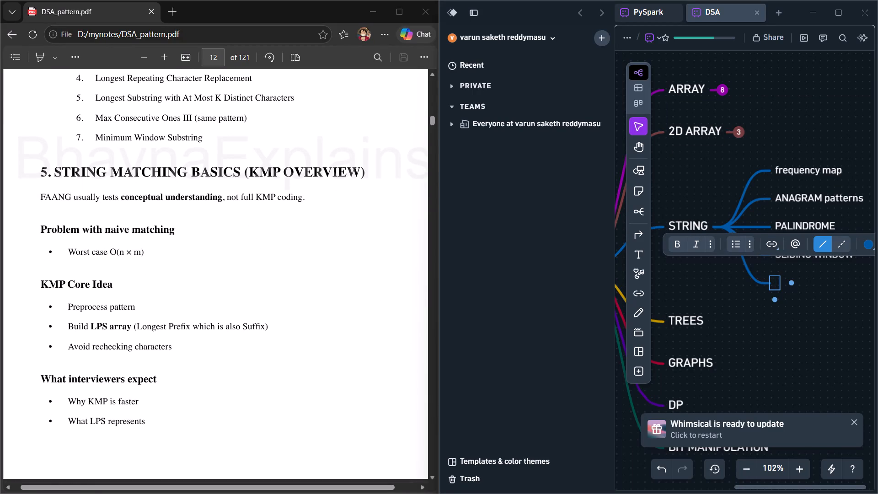
pyautogui.moveTo(53, 172); pyautogui.dragTo(366, 176)
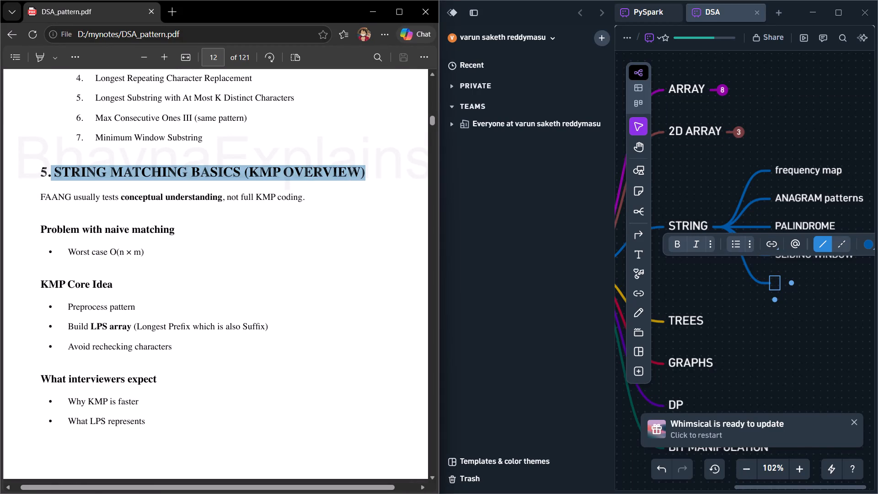
pyautogui.hotkey('ctrl', 'c')
pyautogui.hotkey('ctrl', 'c')
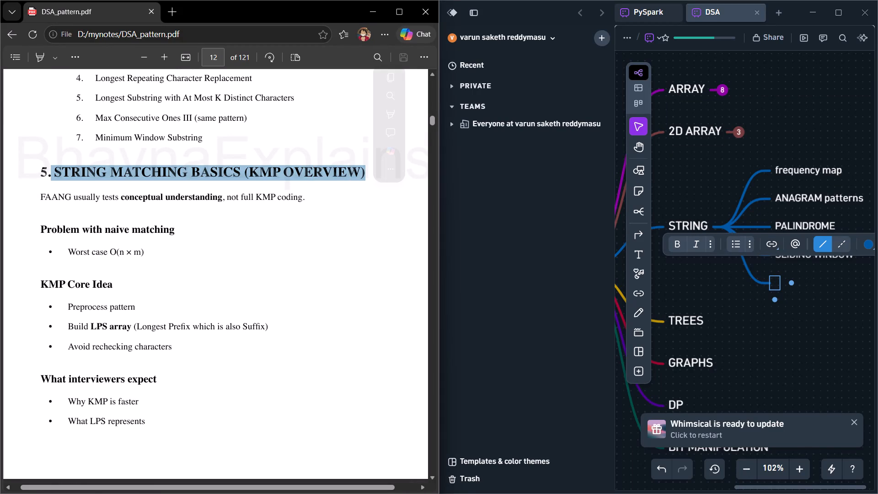
pyautogui.click(779, 285)
pyautogui.hotkey('ctrl', 'v')
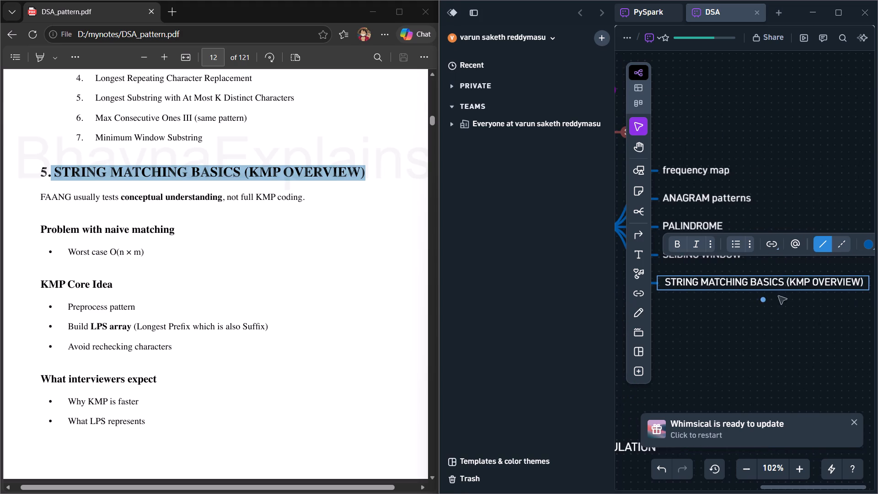
pyautogui.click(781, 322)
# Add a sibling node "ENCODING & DECODING" below the string matching node in the STRING branch.
pyautogui.hscroll(1, 781, 322)
pyautogui.scroll(-6, 331, 385)
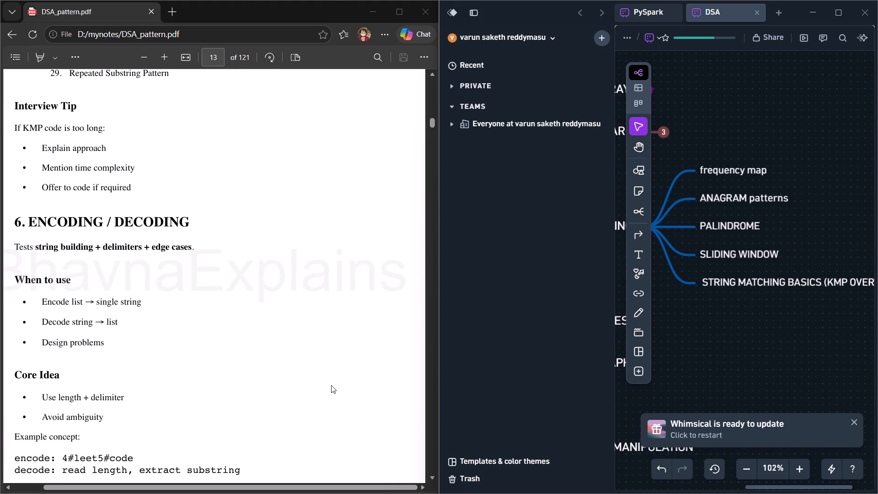
pyautogui.scroll(-1, 331, 385)
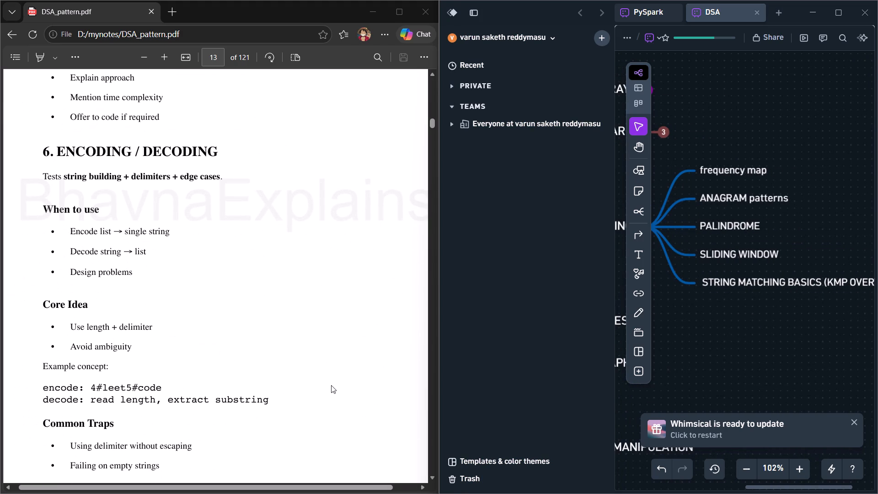
pyautogui.scroll(1, 331, 385)
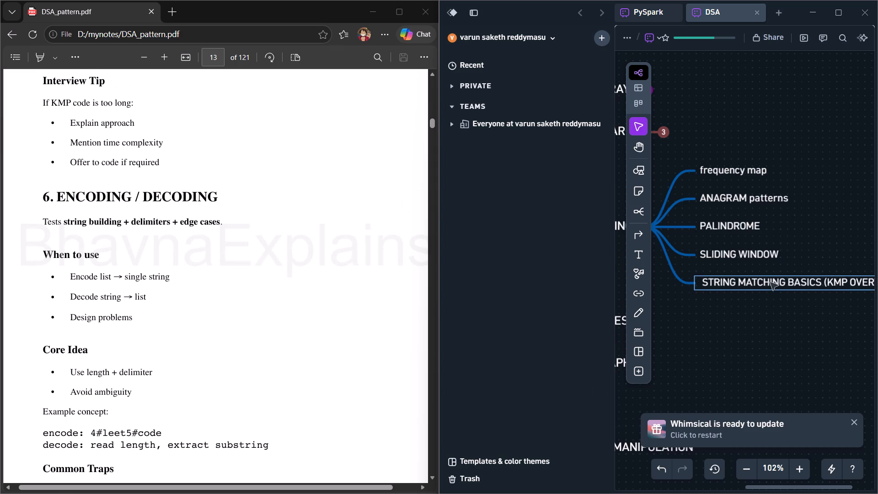
pyautogui.hscroll(-2, 771, 283)
pyautogui.click(781, 284)
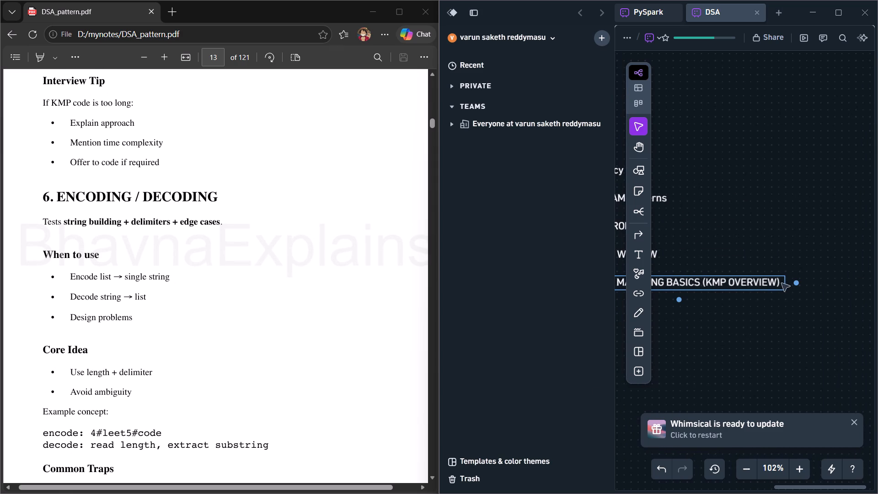
pyautogui.click(779, 279)
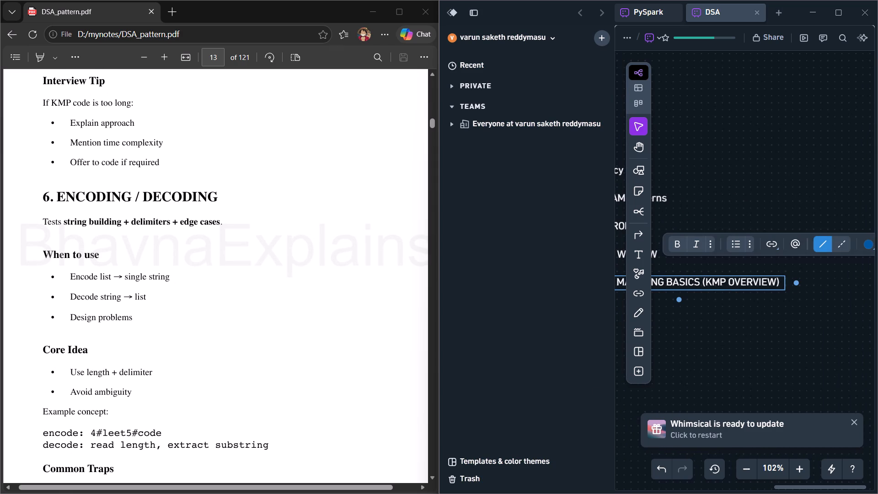
pyautogui.press('Return')
pyautogui.hscroll(1, 779, 284)
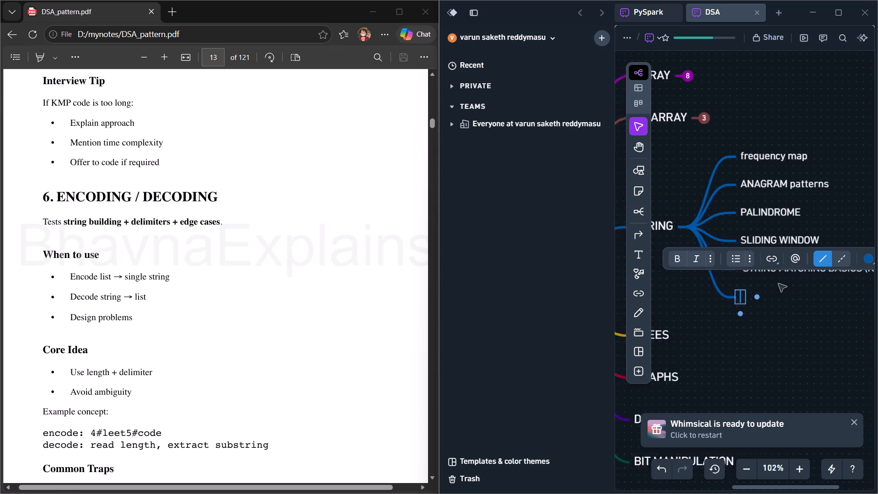
pyautogui.hscroll(1, 779, 284)
pyautogui.write('ENCODING')
pyautogui.press('space')
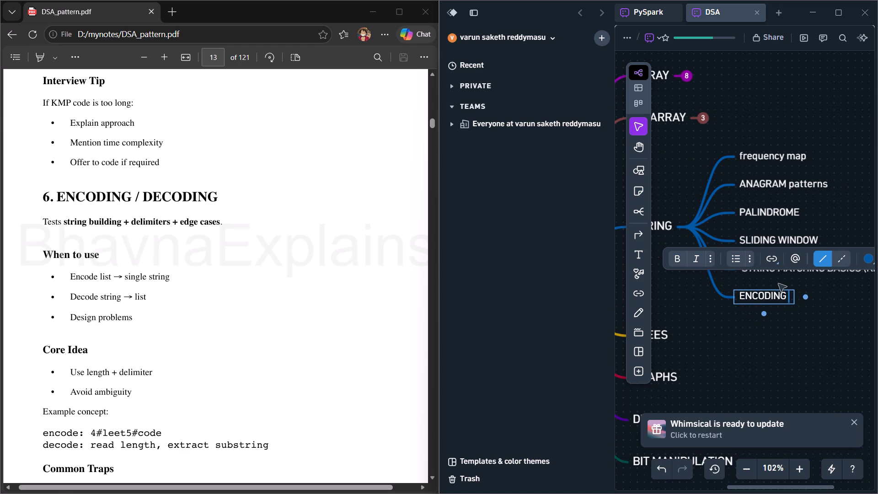
pyautogui.write('& DECODING')
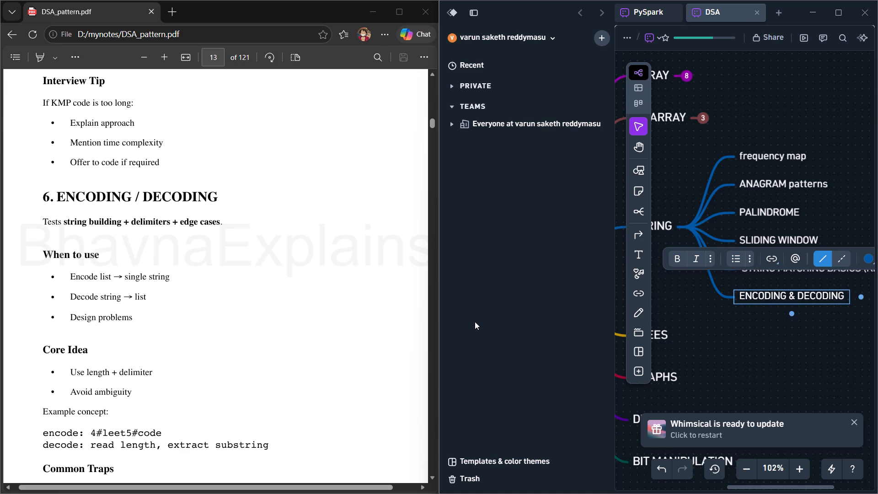
# Add a sibling node "string hashing" below ENCODING & DECODING, following section 7 of the PDF.
pyautogui.scroll(-4, 354, 326)
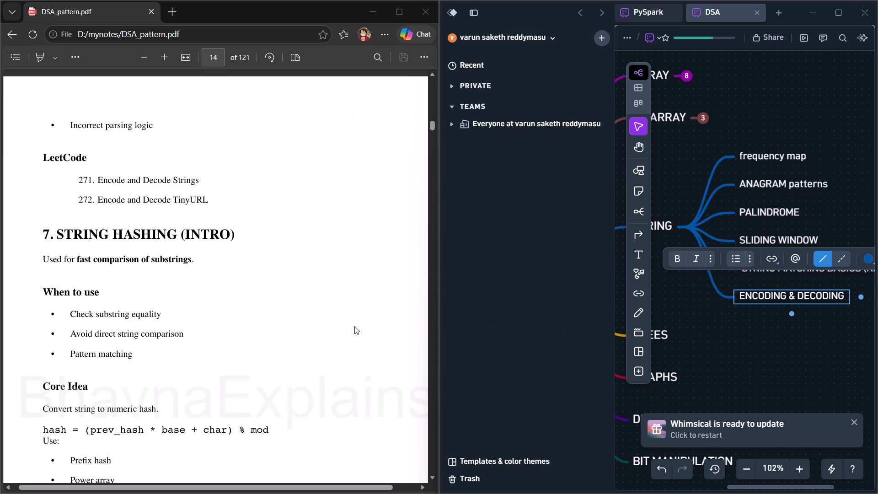
pyautogui.scroll(-3, 354, 326)
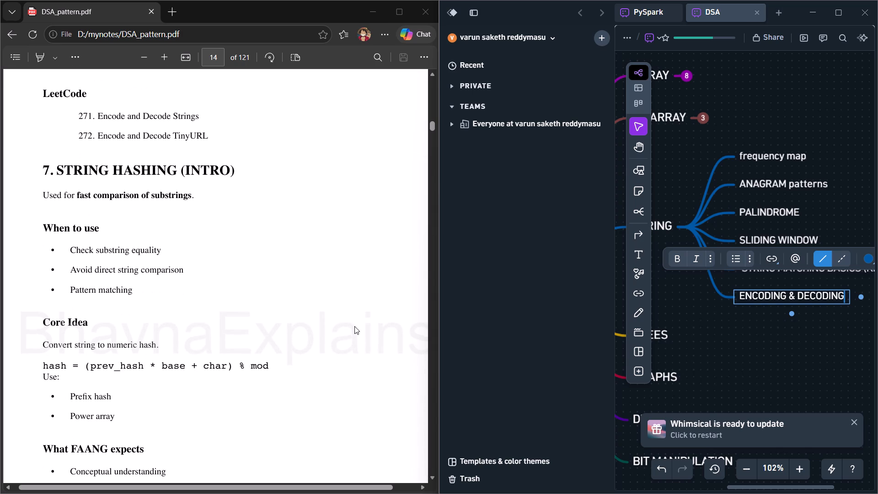
pyautogui.scroll(-2, 354, 326)
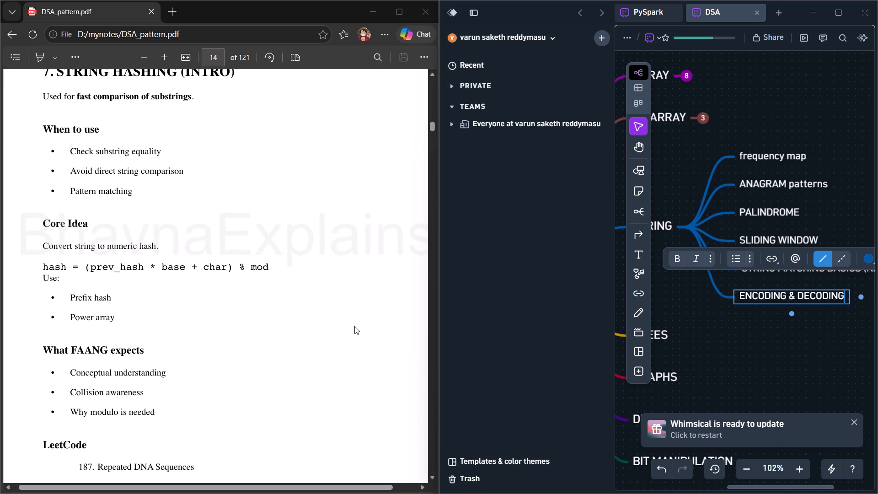
pyautogui.scroll(-2, 354, 326)
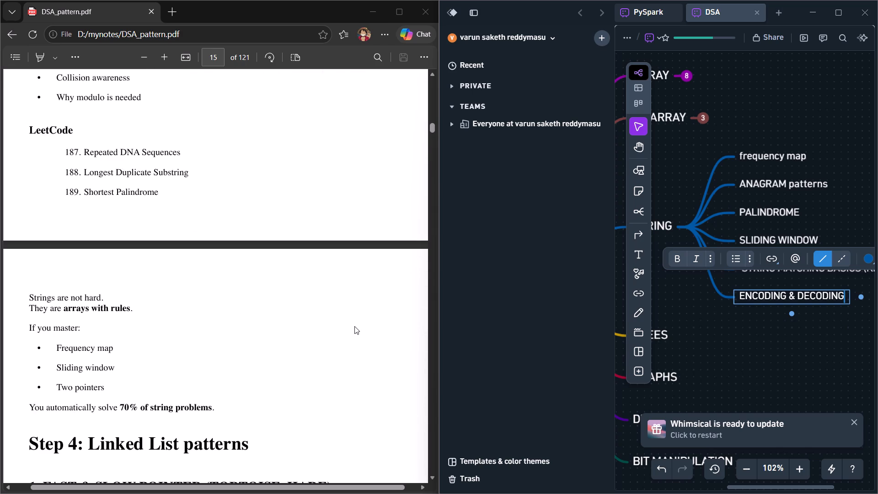
pyautogui.scroll(-1, 354, 326)
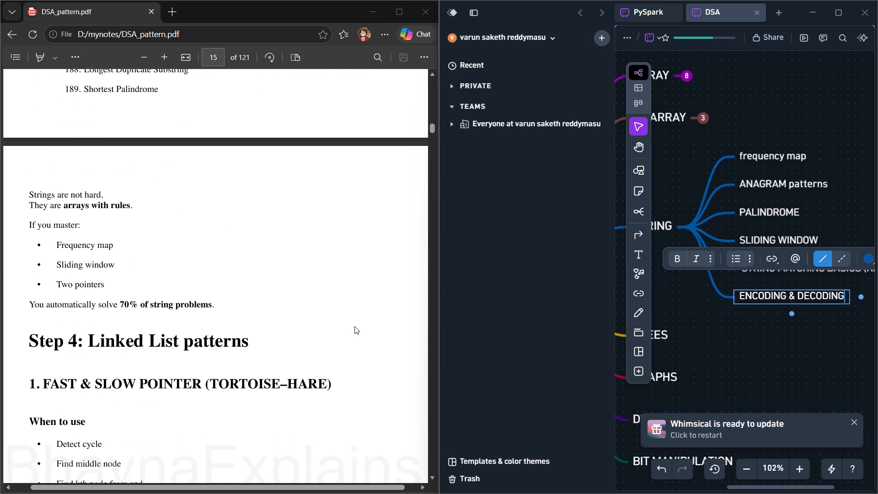
pyautogui.hscroll(1, 354, 326)
pyautogui.scroll(3, 354, 326)
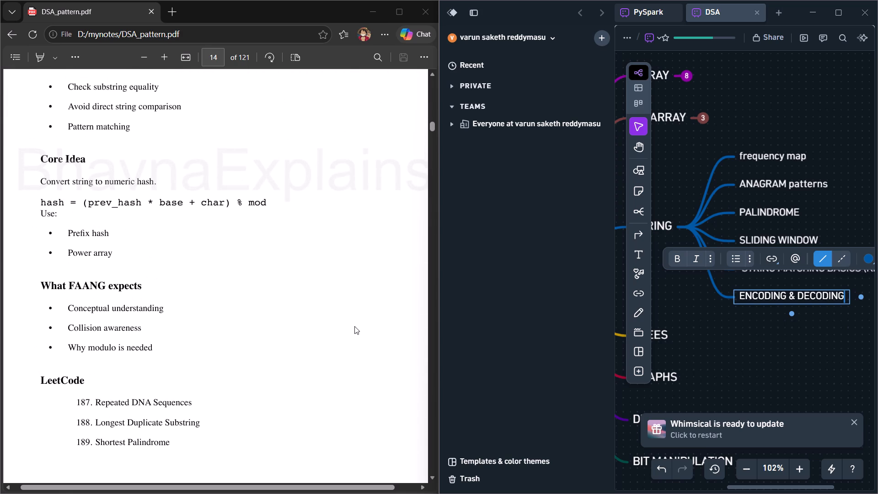
pyautogui.scroll(3, 354, 326)
pyautogui.press('Return')
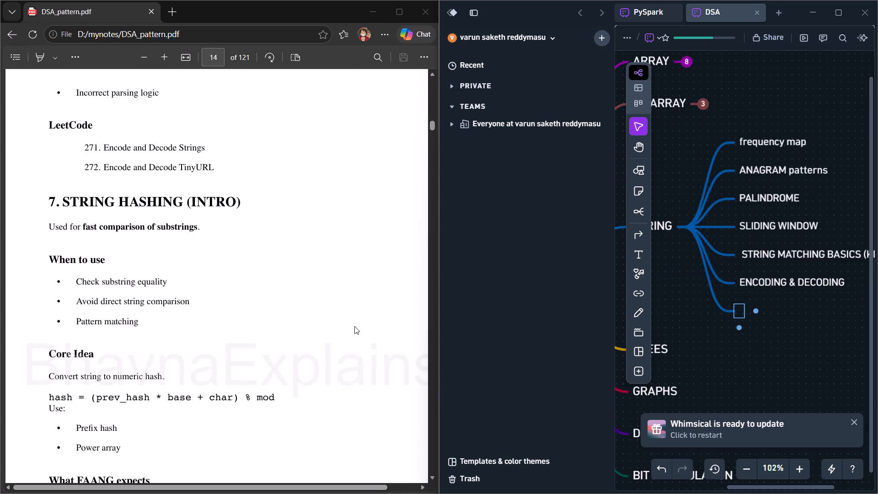
pyautogui.write('string hashing')
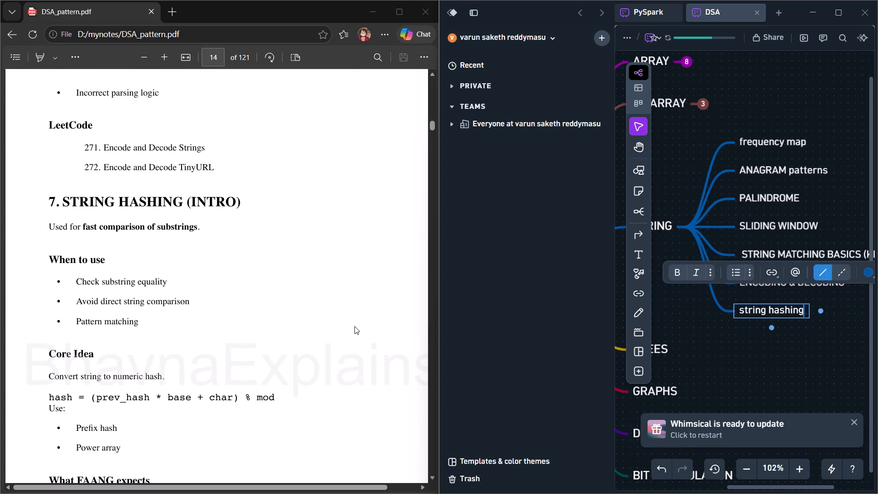
# Collapse the child nodes of the STRING branch in the mind map.
pyautogui.scroll(-1, 77, 322)
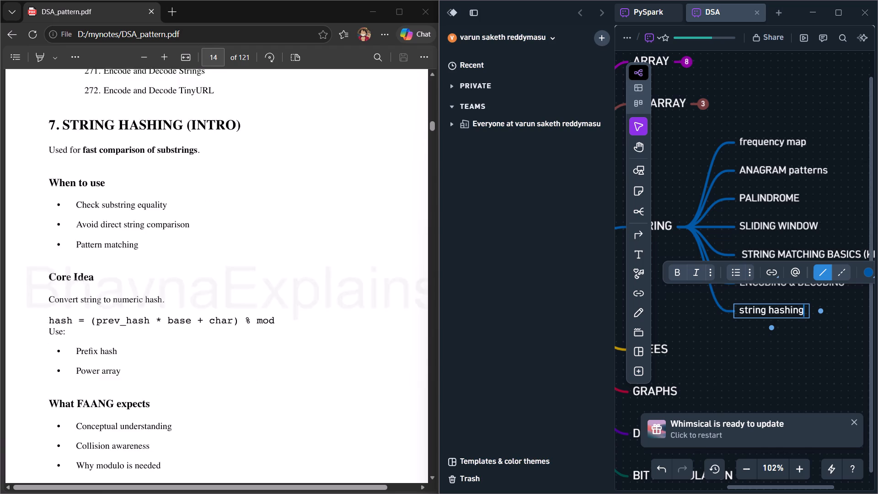
pyautogui.scroll(-6, 77, 322)
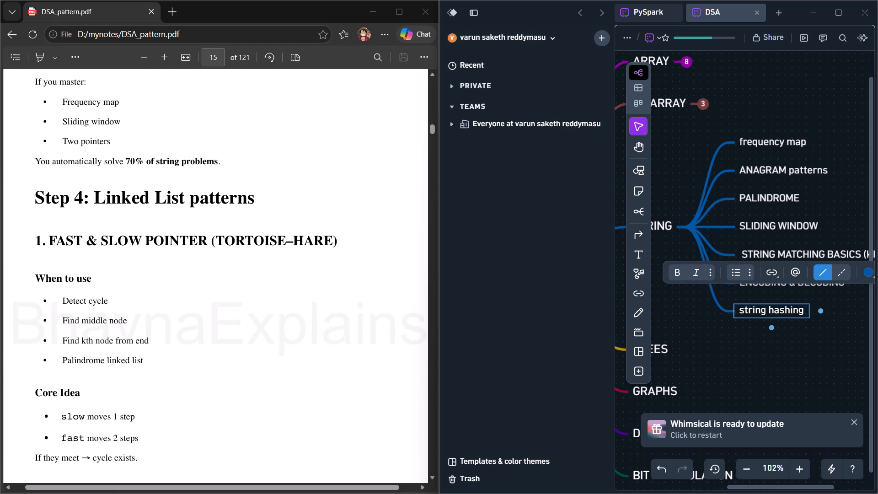
pyautogui.hscroll(2, 743, 343)
pyautogui.click(743, 343)
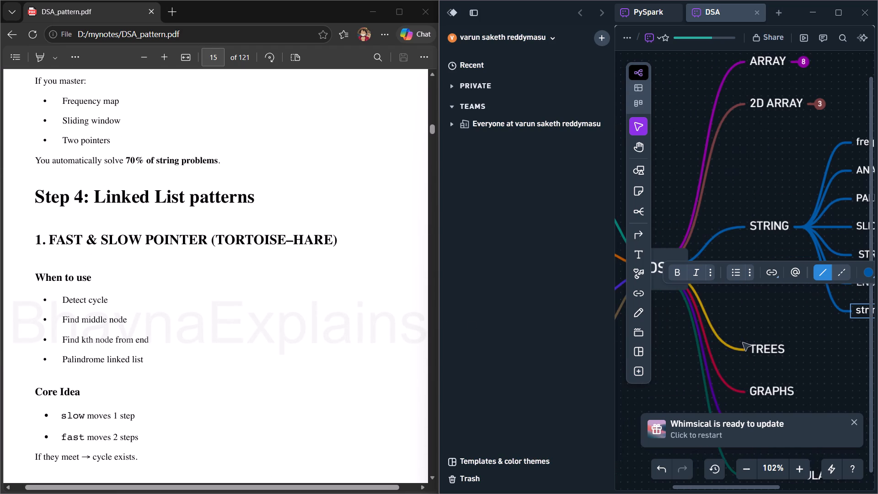
pyautogui.scroll(-1, 743, 343)
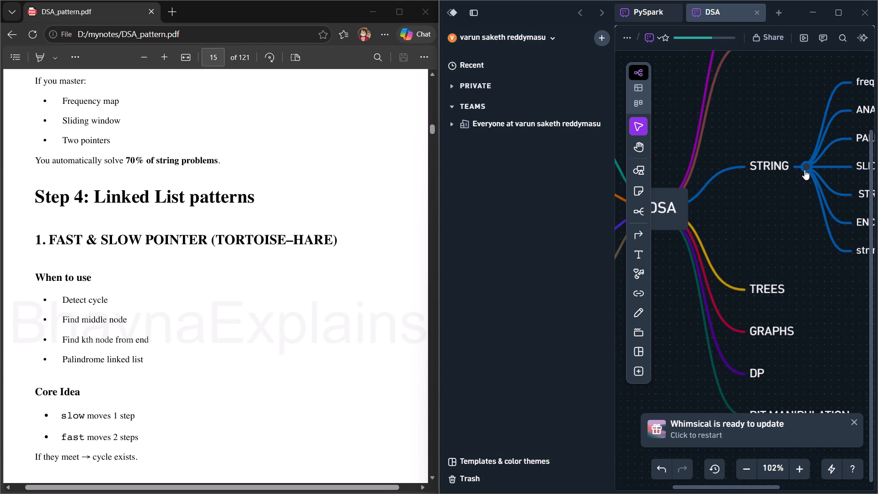
pyautogui.click(804, 170)
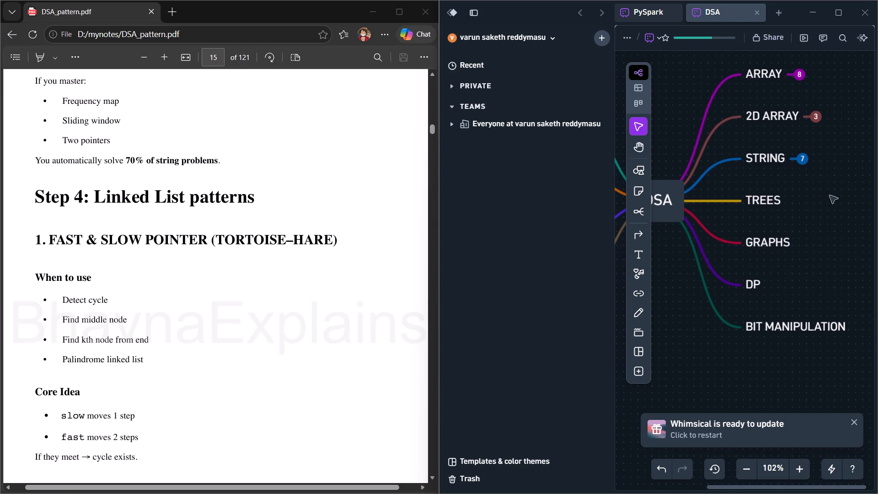
# Add a main branch "LINKED LISTS" to the DSA mind map, between STRING and TREES.
pyautogui.hscroll(3, 830, 196)
pyautogui.hscroll(-3, 830, 196)
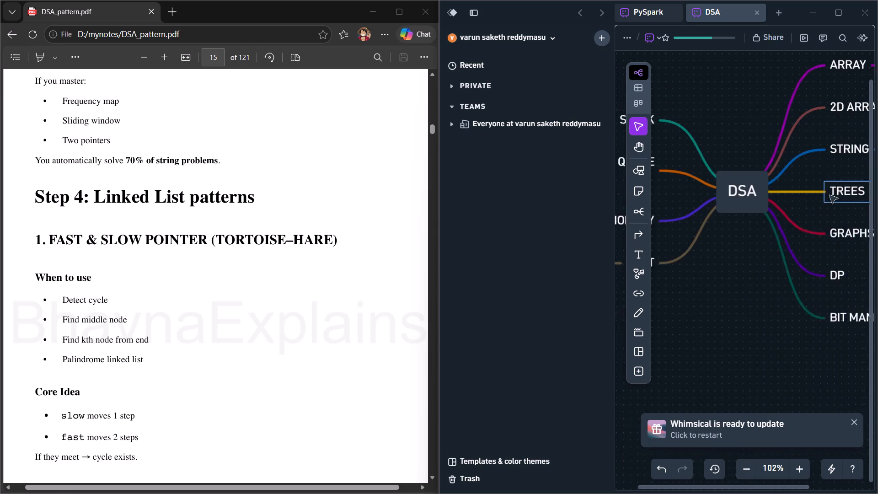
pyautogui.scroll(1, 830, 196)
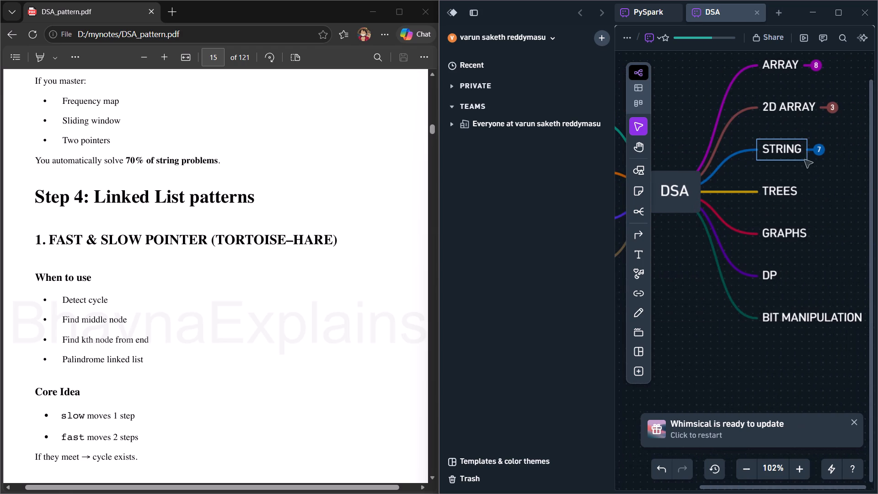
pyautogui.click(804, 155)
pyautogui.click(802, 148)
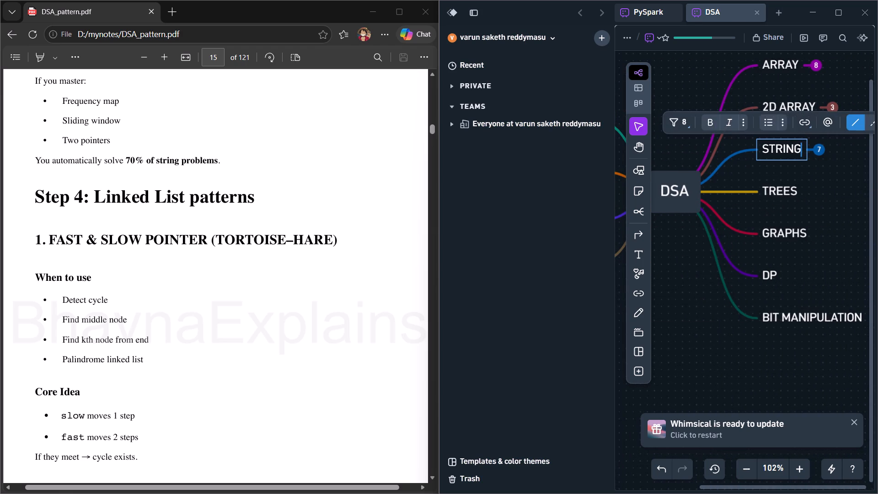
pyautogui.press('Return')
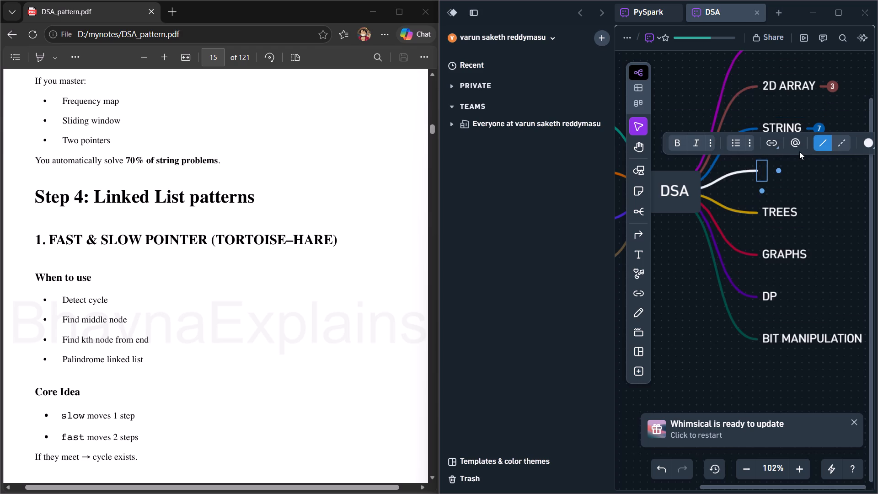
pyautogui.write('LINKED')
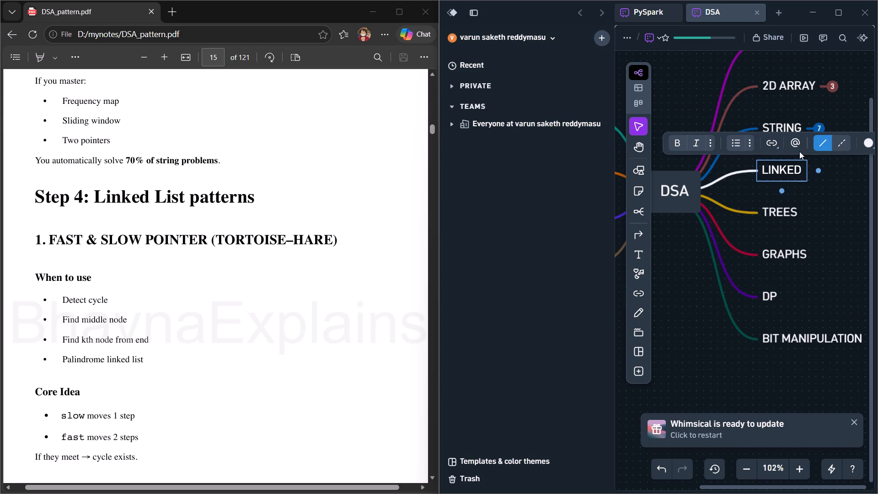
pyautogui.press('space')
pyautogui.press('l')
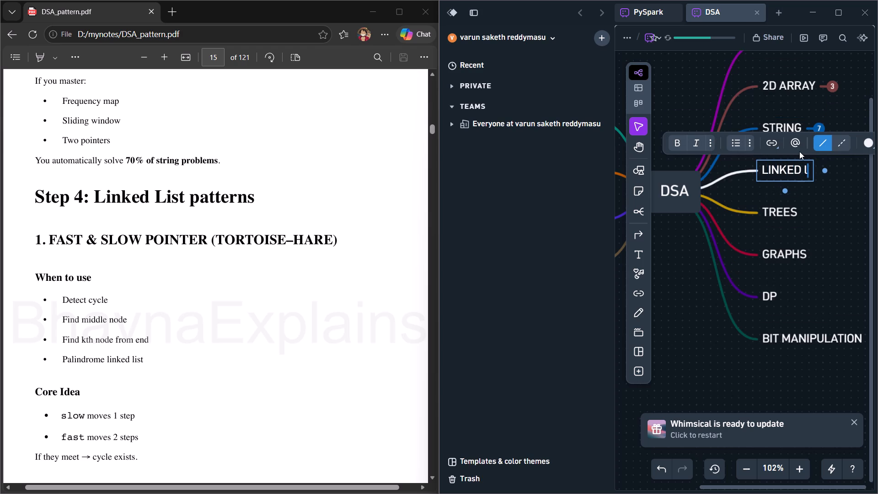
pyautogui.press('BackSpace')
pyautogui.write('LISTS')
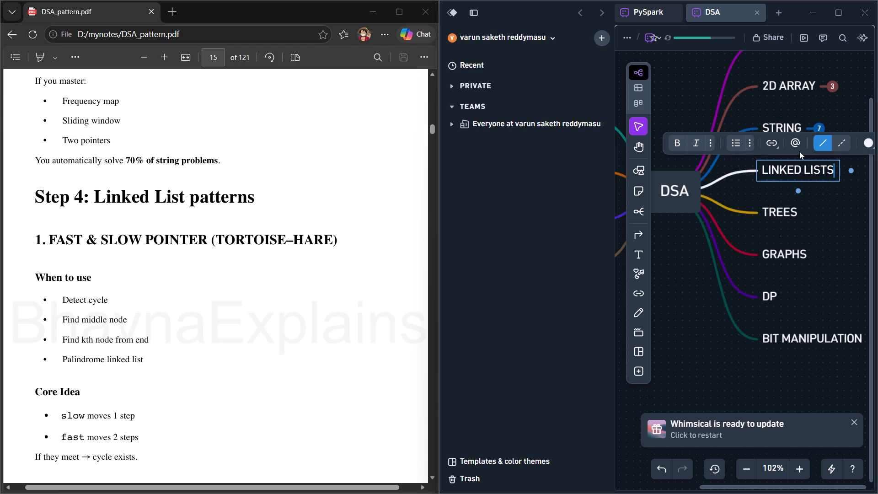
pyautogui.click(846, 195)
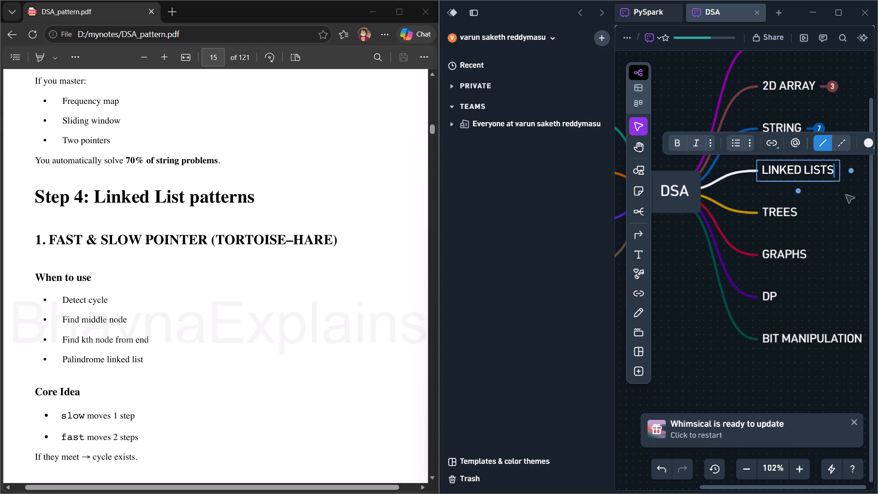
# Add a child node "FAST & SLOW" to the LINKED LISTS branch, following section 1 of the PDF's linked list patterns.
pyautogui.scroll(-6, 305, 301)
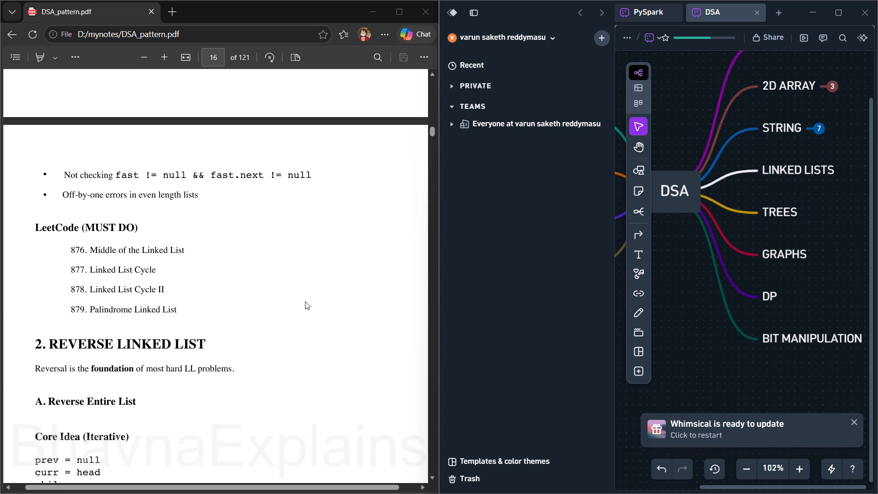
pyautogui.scroll(-7, 305, 301)
pyautogui.scroll(6, 305, 301)
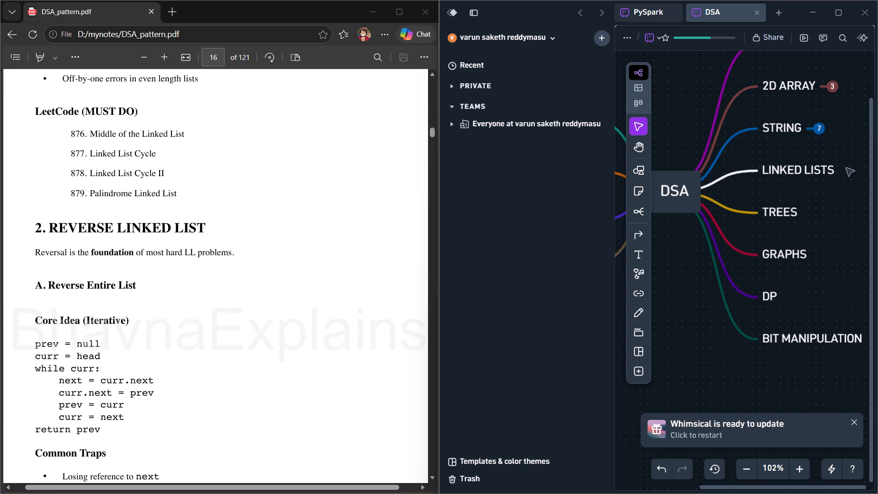
pyautogui.click(837, 168)
pyautogui.click(854, 175)
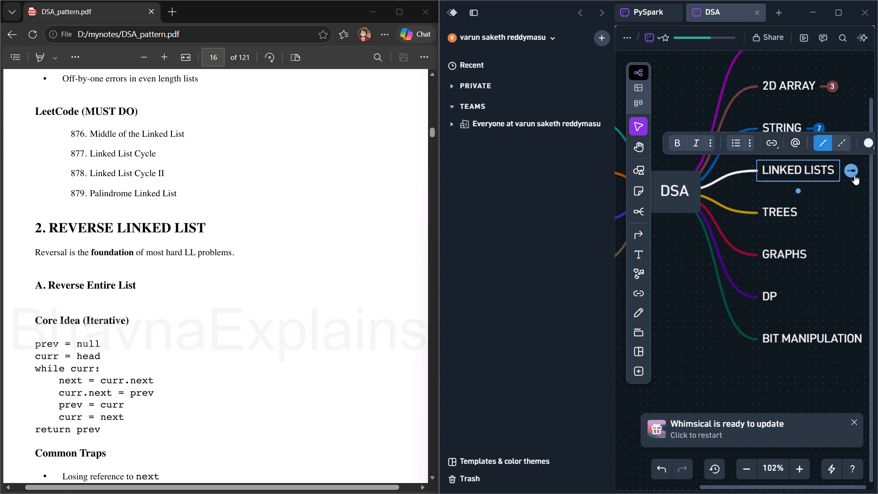
pyautogui.write('FAST')
pyautogui.press('space')
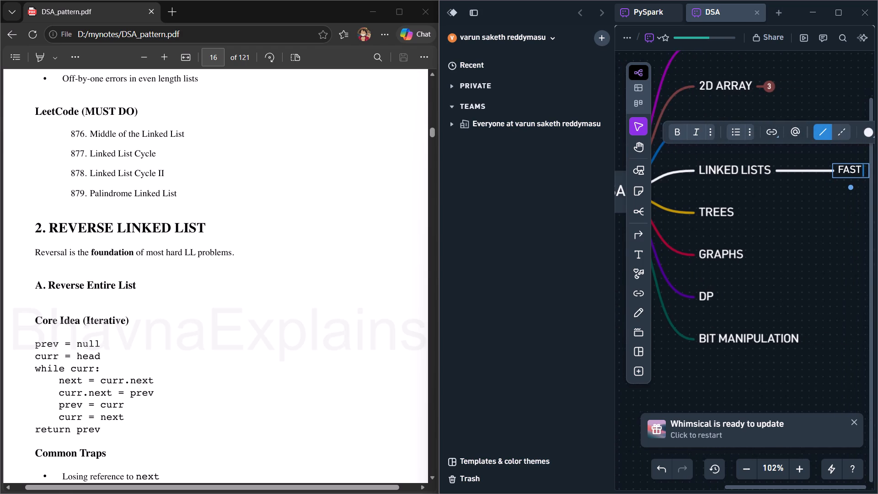
pyautogui.hotkey('shift', '&')
pyautogui.press('space')
pyautogui.write('SLOW')
# Add a sibling node "REVERSE" below FAST & SLOW in the LINKED LISTS branch.
pyautogui.press('Return')
pyautogui.write('REVERSE')
pyautogui.press('space')
# Add a sibling node "MERGE LISTS" below REVERSE, following section 3 of the PDF's linked list patterns.
pyautogui.press('Return')
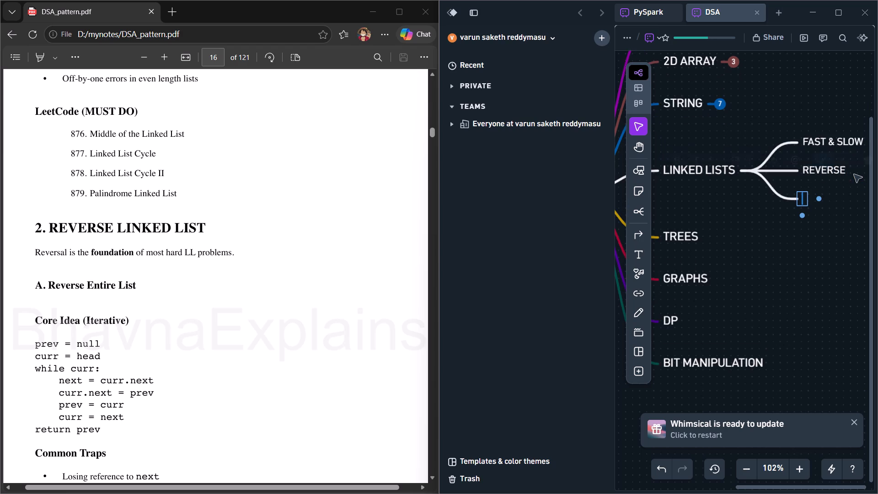
pyautogui.scroll(-5, 346, 227)
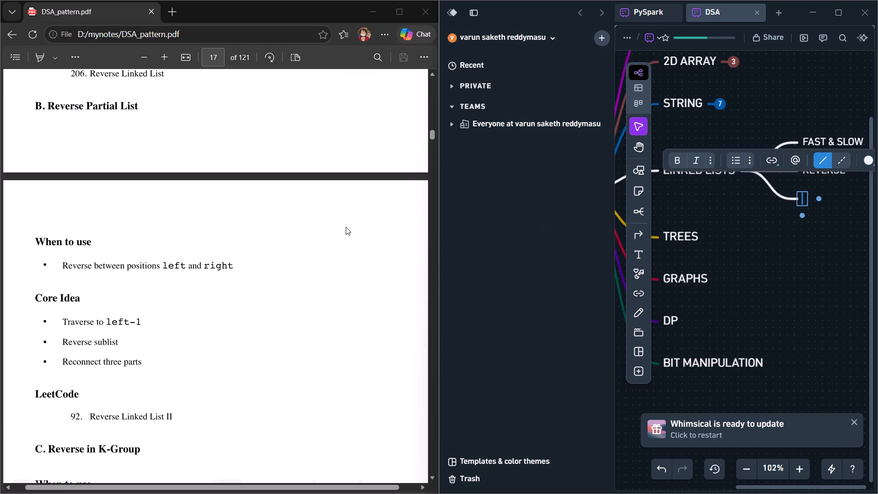
pyautogui.scroll(-1, 346, 227)
pyautogui.scroll(1, 346, 227)
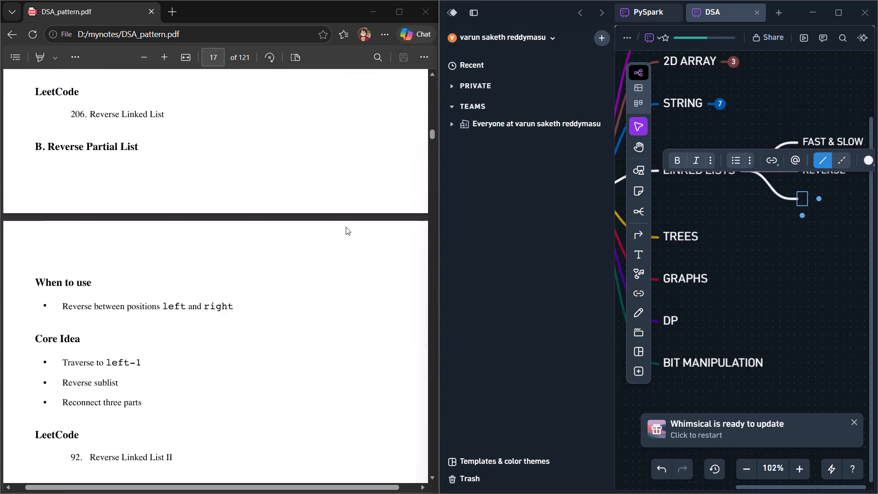
pyautogui.scroll(2, 346, 227)
pyautogui.scroll(-1, 346, 227)
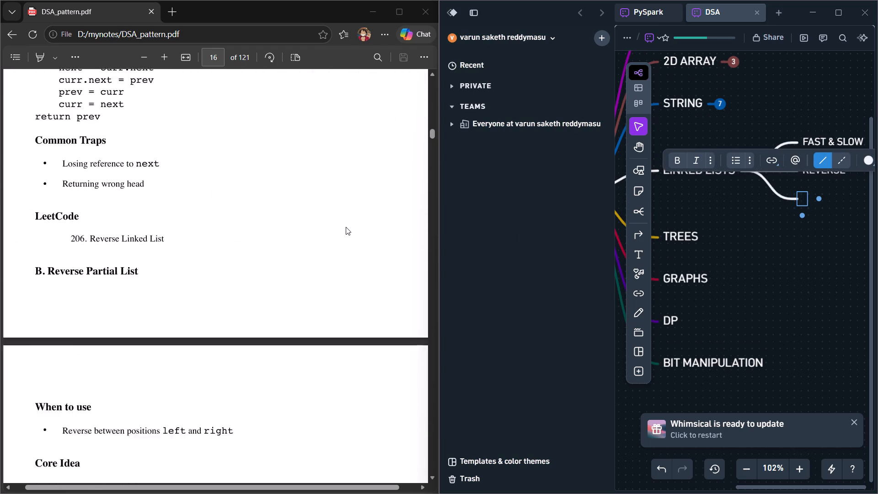
pyautogui.scroll(-4, 346, 227)
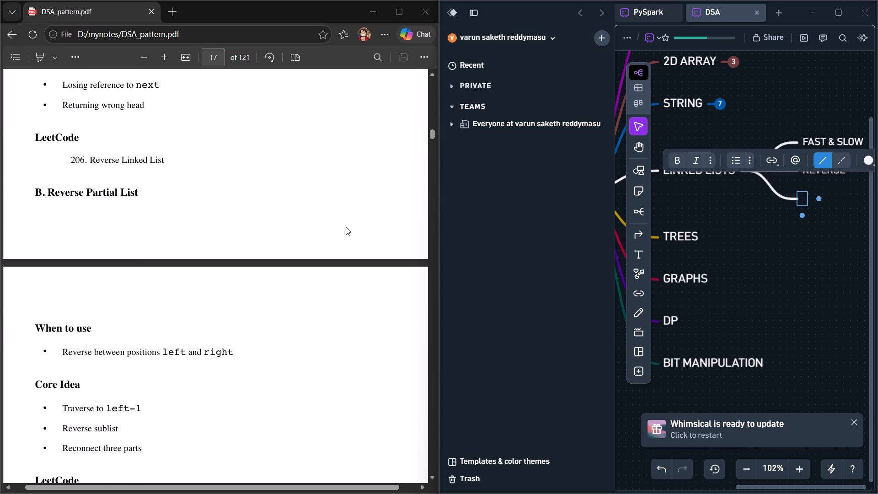
pyautogui.scroll(-4, 346, 227)
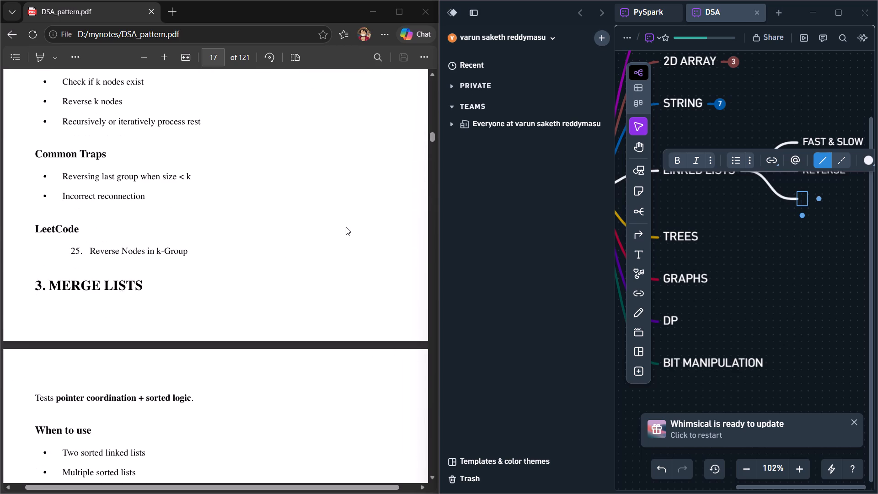
pyautogui.write('MEREG')
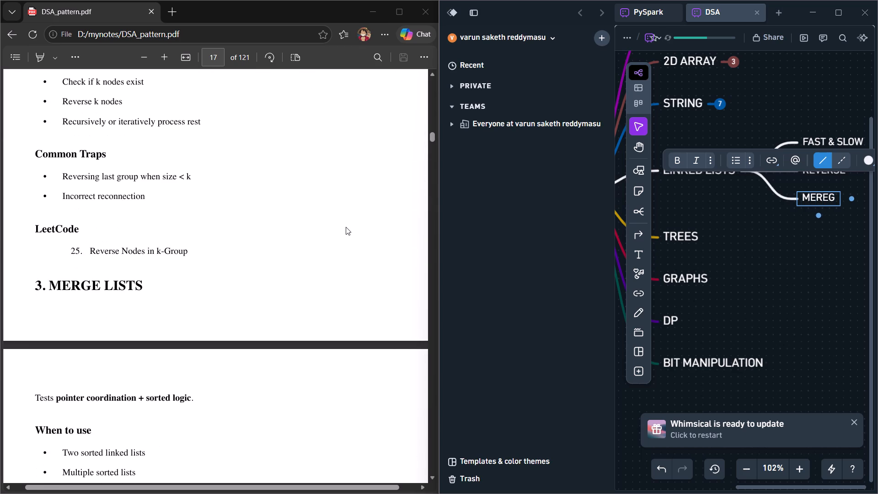
pyautogui.press('BackSpace')
pyautogui.press('BackSpace')
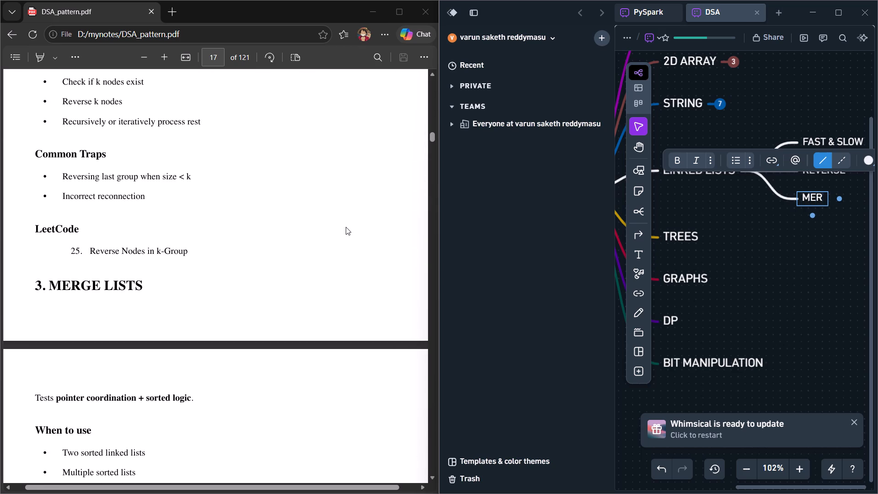
pyautogui.write('GE LISTS')
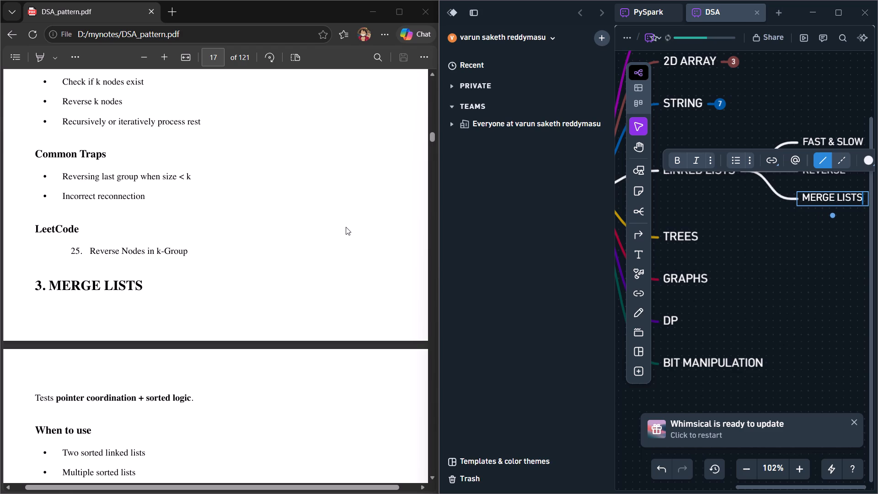
# Add a sibling node "CYCLE DETECTION" below MERGE LISTS, following section 4 of the PDF's linked list patterns.
pyautogui.press('Return')
pyautogui.scroll(-3, 164, 316)
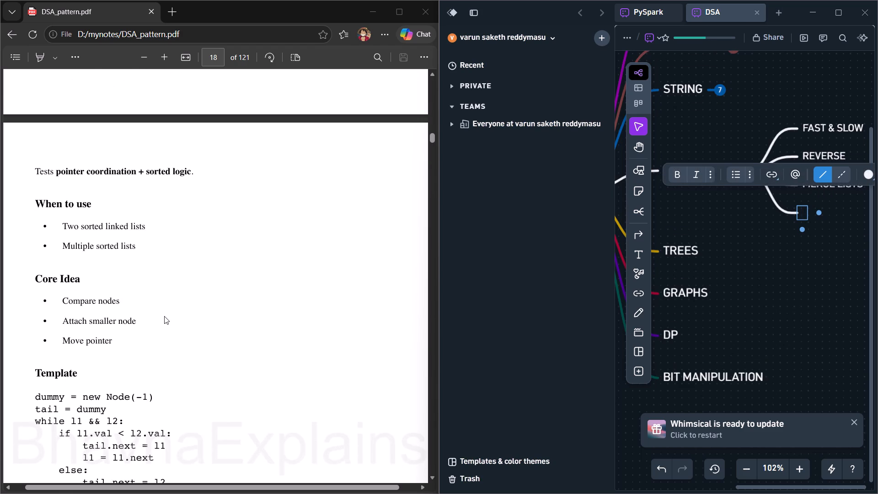
pyautogui.scroll(-5, 164, 316)
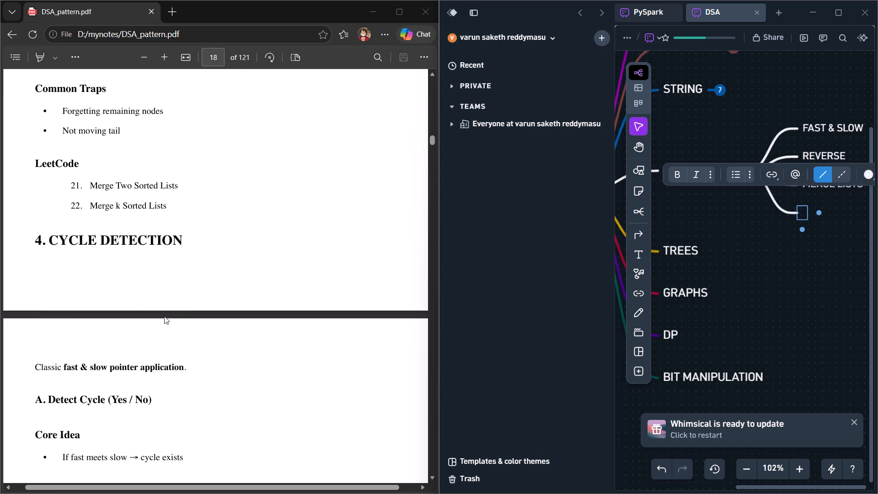
pyautogui.scroll(-1, 164, 316)
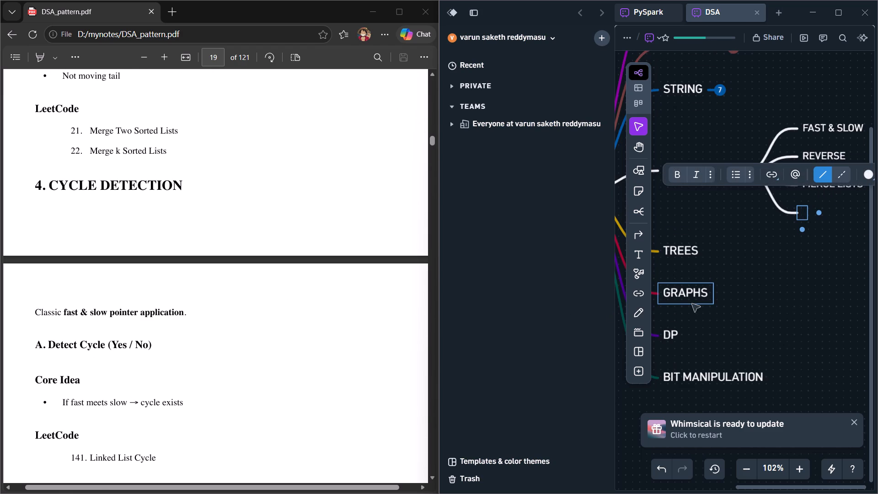
pyautogui.write('CYCLE DETECTION')
# Add a sibling node "DUMMY NODE PATTERN" below CYCLE DETECTION, following section 5 of the PDF's linked list patterns.
pyautogui.press('Return')
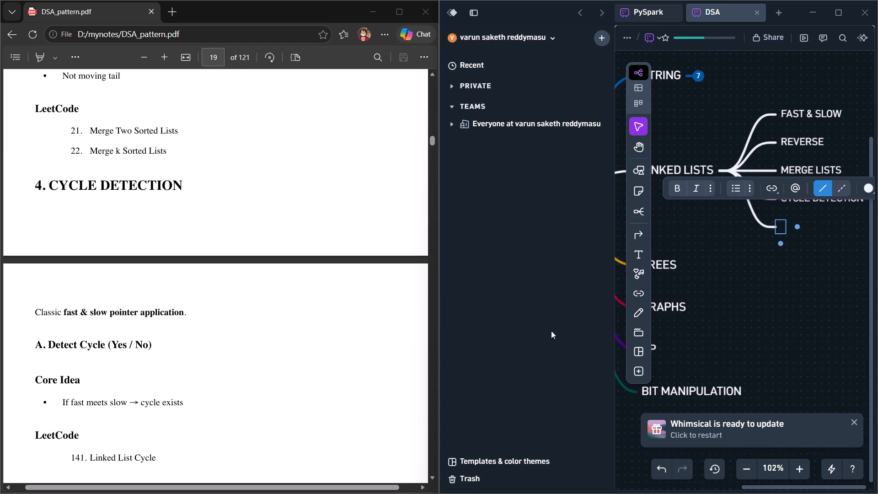
pyautogui.scroll(-4, 338, 322)
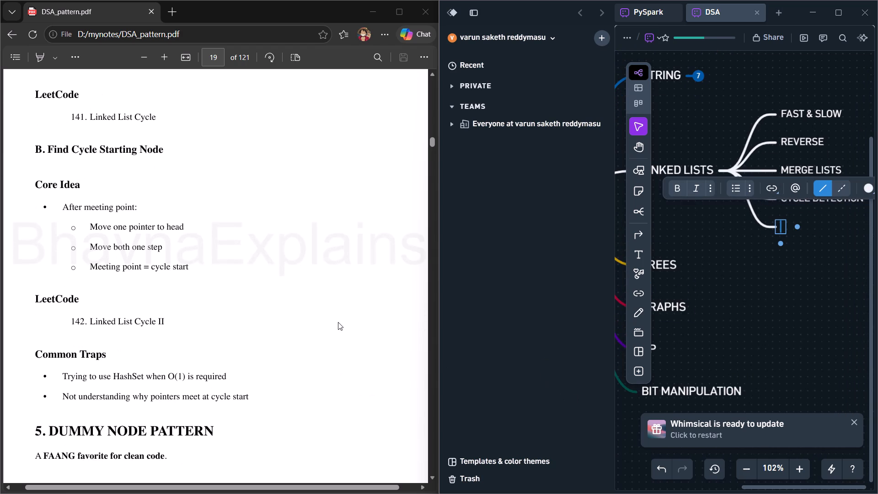
pyautogui.scroll(-5, 338, 322)
pyautogui.write('DUMMY NODE PATTERN')
pyautogui.press('Return')
# Advance the PDF to the stack patterns section and collapse the child nodes of the LINKED LISTS branch.
pyautogui.scroll(-2, 0, 362)
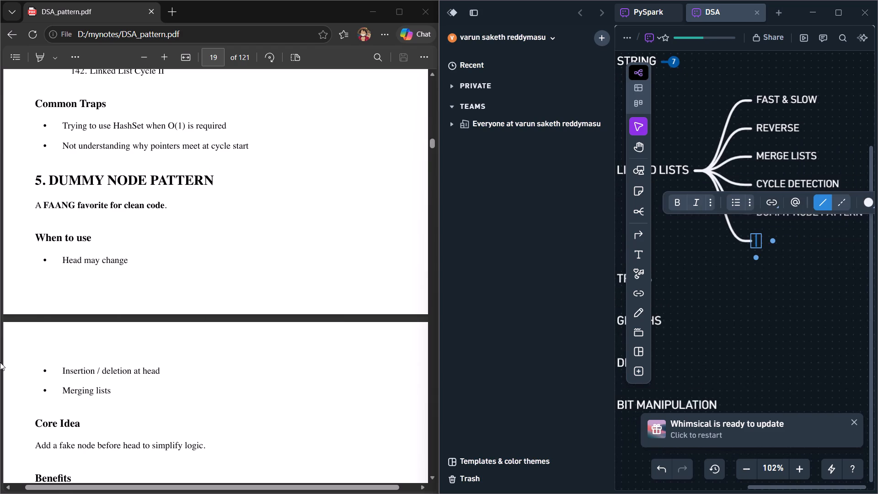
pyautogui.scroll(-2, 0, 362)
pyautogui.scroll(-4, 86, 370)
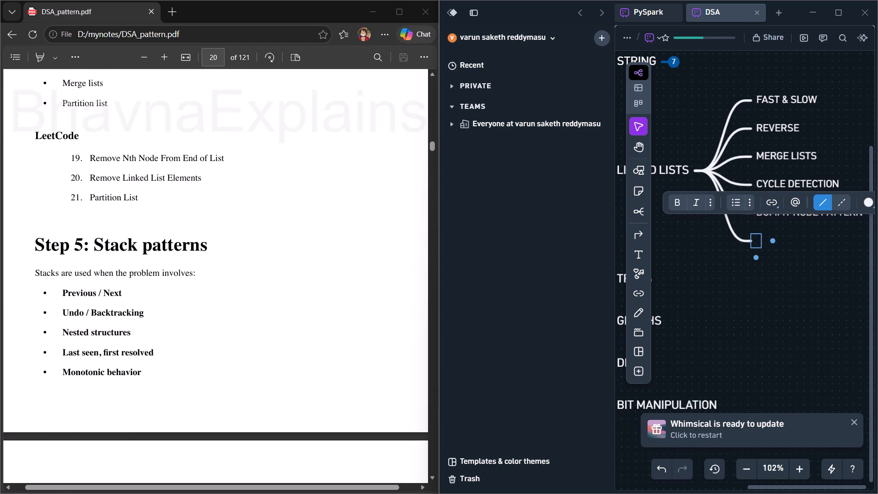
pyautogui.scroll(-4, 86, 370)
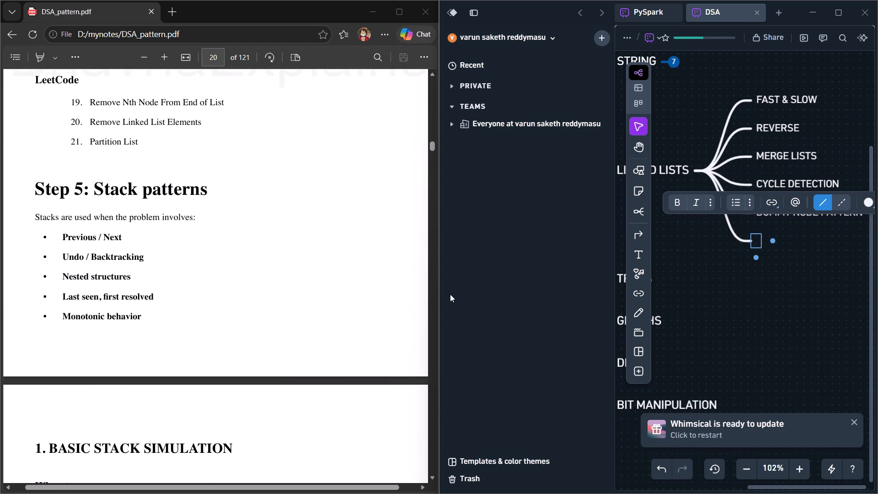
pyautogui.scroll(-1, 210, 295)
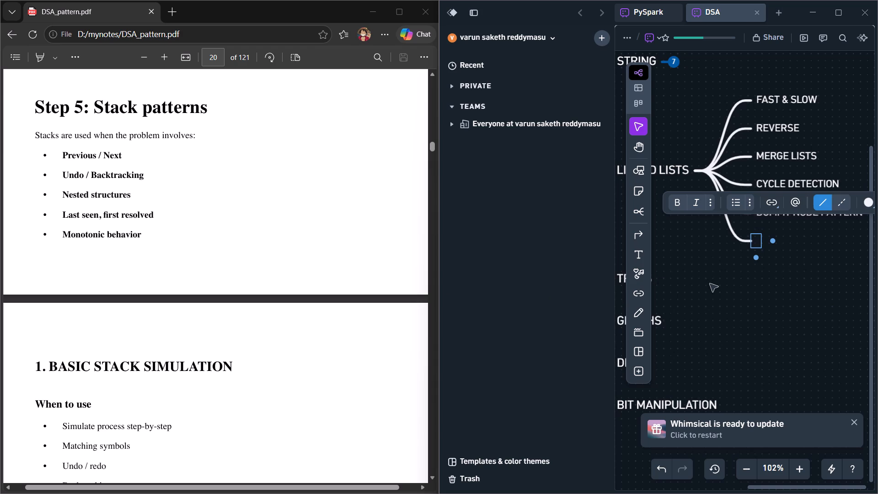
pyautogui.click(710, 284)
pyautogui.hscroll(1, 710, 284)
pyautogui.click(765, 169)
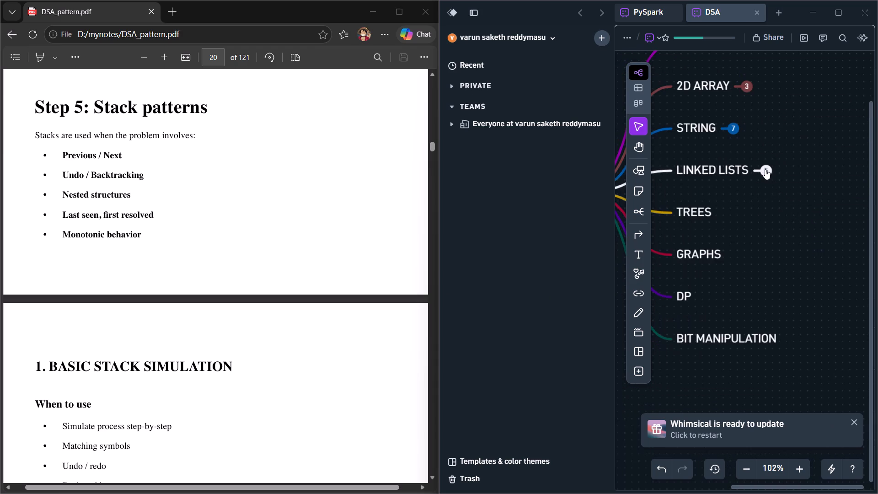
# Add a child node "MONOTONIC STACK" to the STACK branch, following section 2 of the PDF's stack patterns.
pyautogui.hscroll(5, 765, 169)
pyautogui.scroll(1, 765, 169)
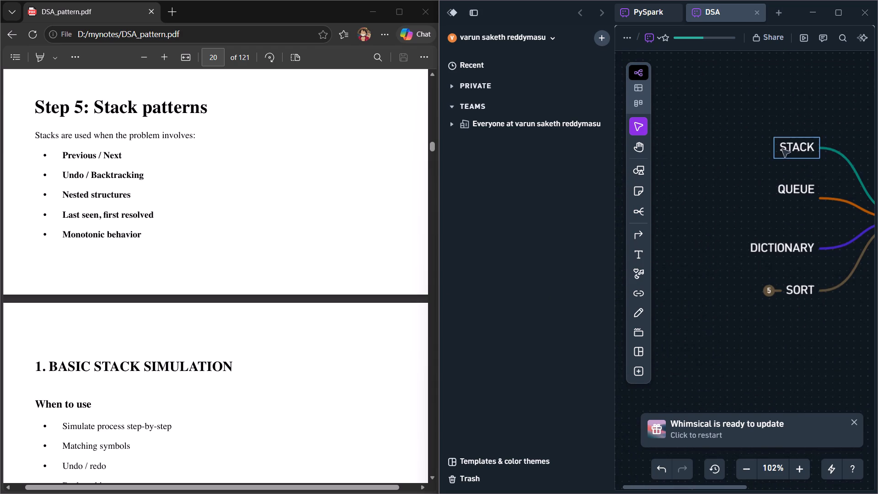
pyautogui.click(774, 147)
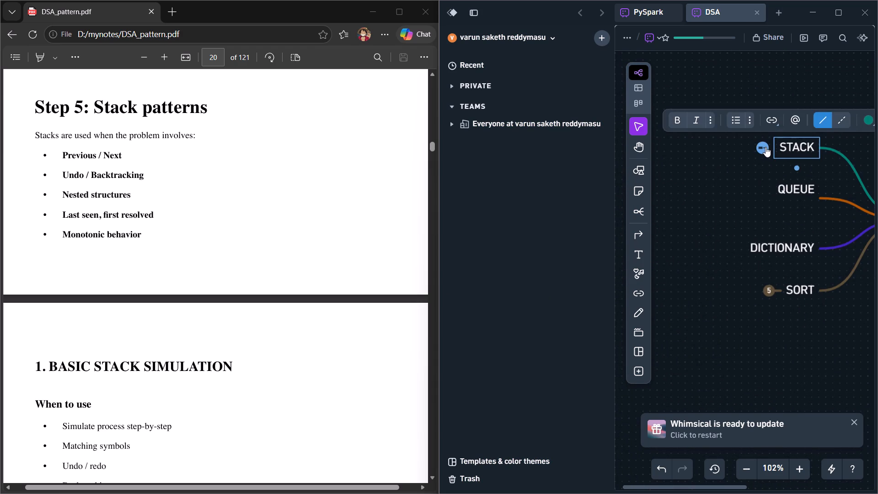
pyautogui.click(766, 147)
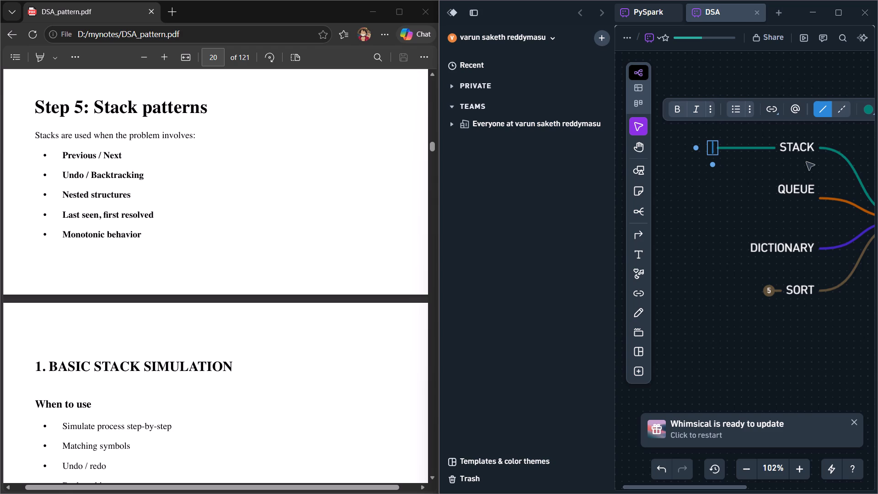
pyautogui.scroll(-3, 295, 328)
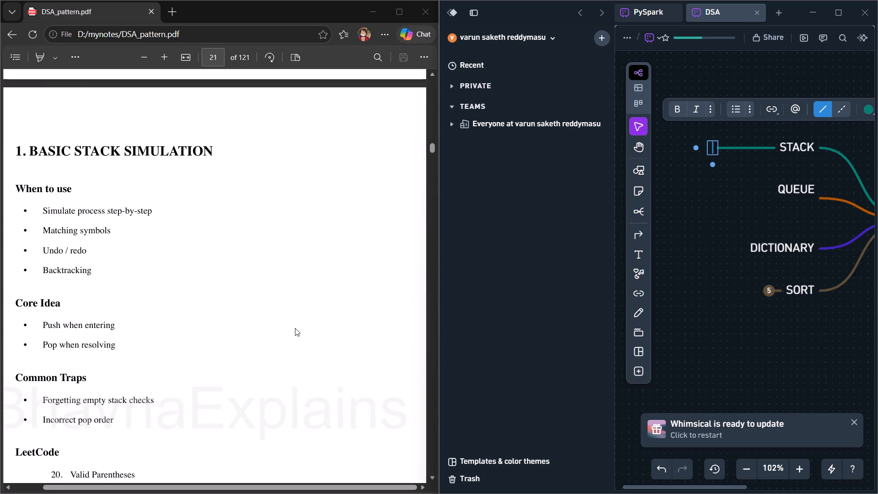
pyautogui.scroll(-1, 295, 328)
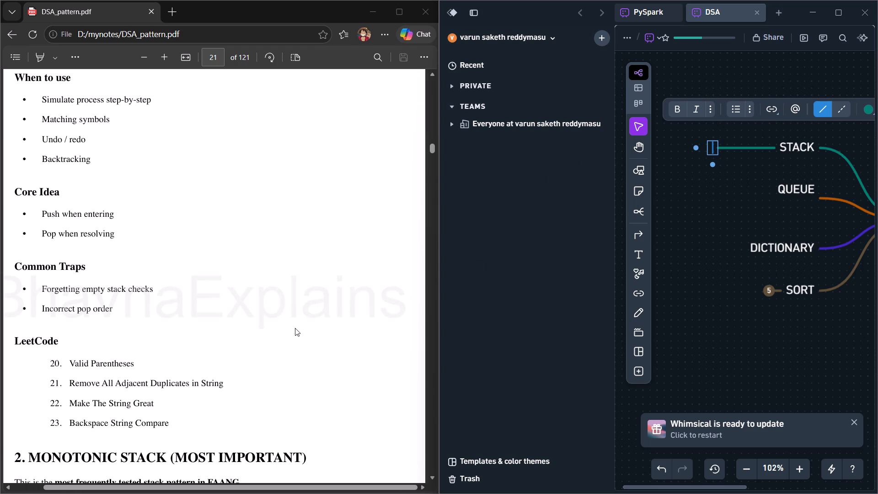
pyautogui.scroll(-2, 295, 328)
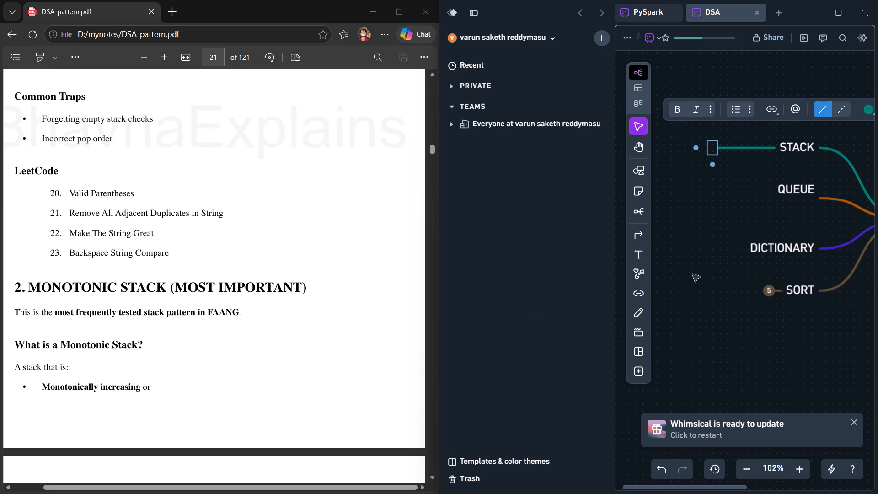
pyautogui.write('MONOTONIC STACk')
# Add a sibling node "NEXT/ PREVIOUS GRAETER or SMALLER" below MONOTONIC STACK, following section 3 of the PDF's stack patterns.
pyautogui.press('Return')
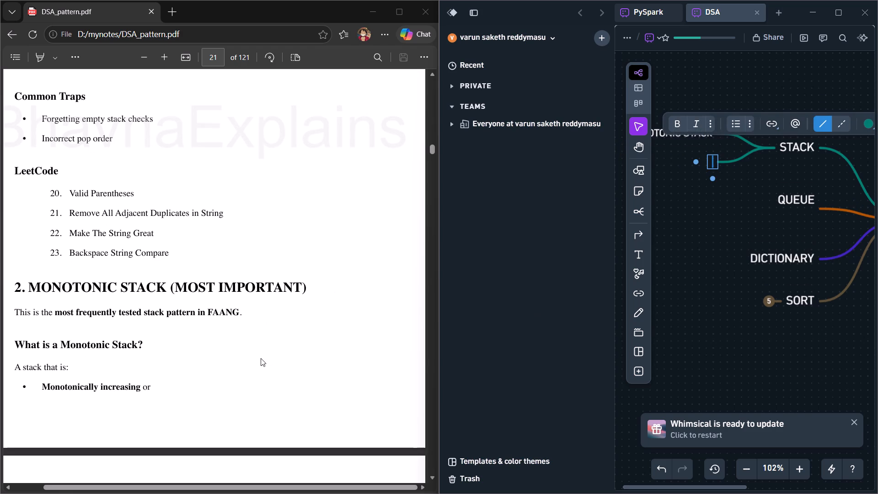
pyautogui.scroll(-8, 261, 358)
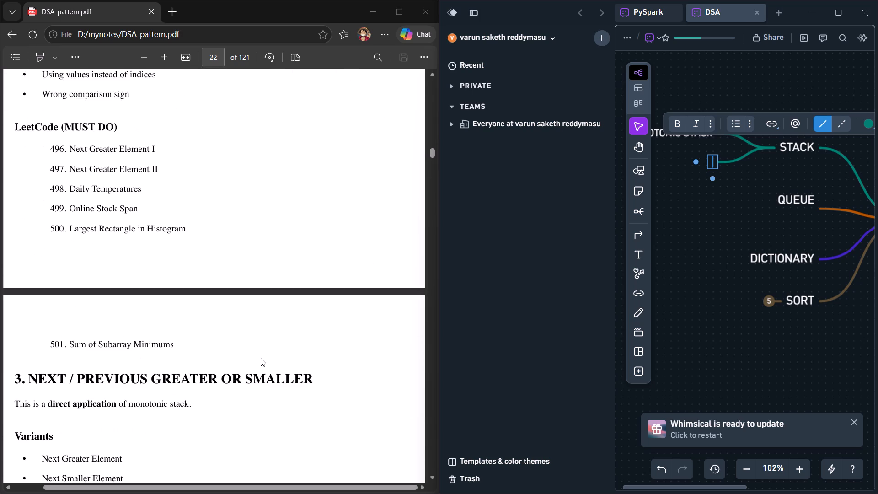
pyautogui.scroll(-5, 261, 358)
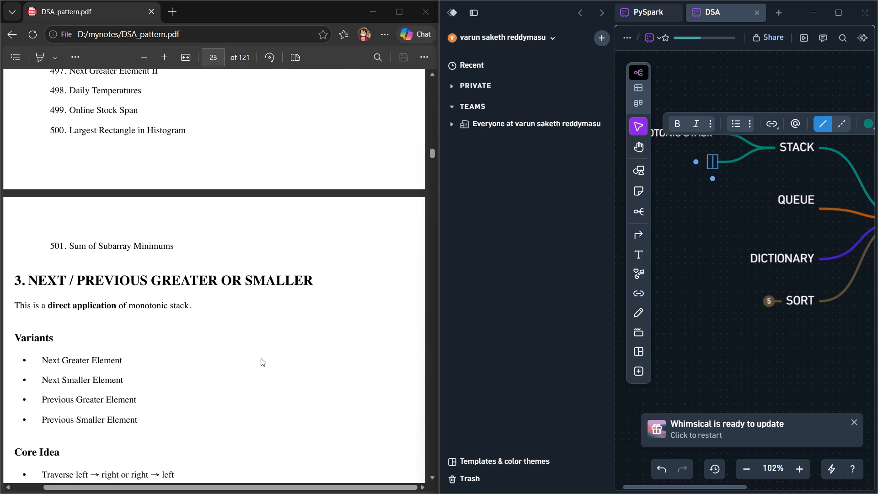
pyautogui.scroll(-1, 261, 358)
pyautogui.write('NEXT')
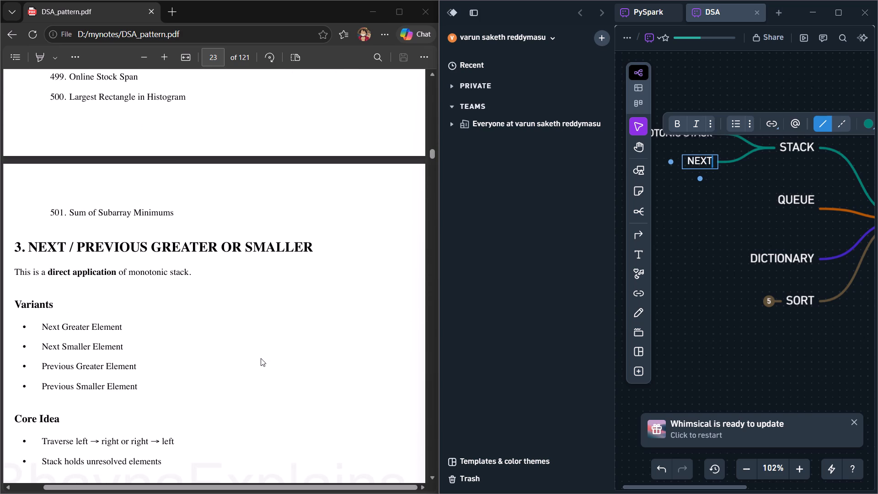
pyautogui.hotkey('shift', '?')
pyautogui.press('BackSpace')
pyautogui.write('/ PREVIOUS')
pyautogui.press('space')
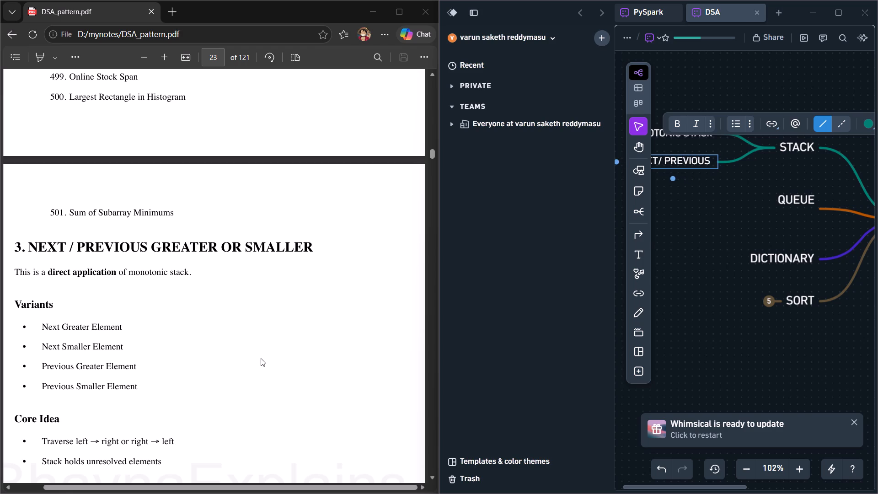
pyautogui.write('GRAETE')
pyautogui.write('R')
pyautogui.press('space')
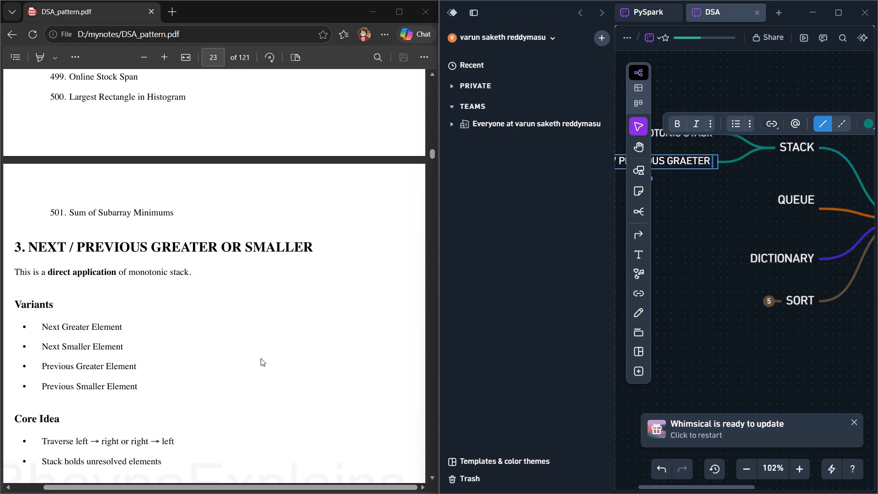
pyautogui.write('or SAMM')
pyautogui.hotkey('shift', 'BackSpace')
pyautogui.press('BackSpace')
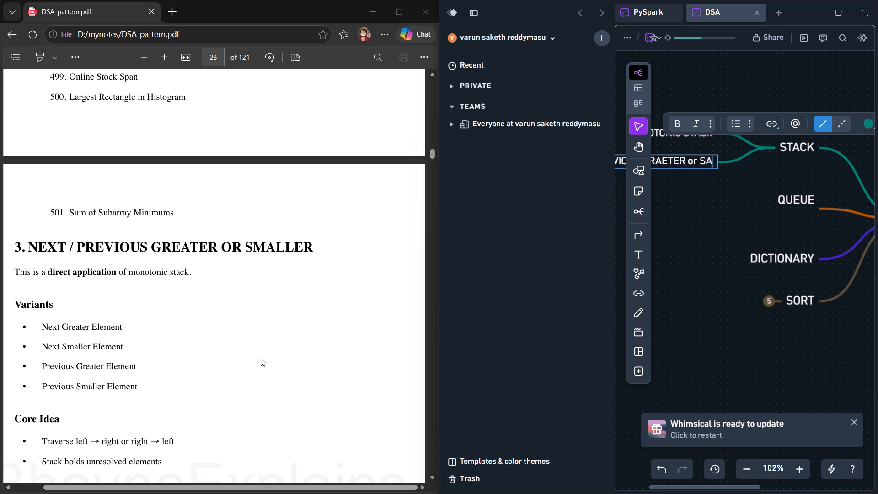
pyautogui.press('BackSpace')
pyautogui.write('MALLER')
# Add a sibling node "STACK FOR RANGE" as the next STACK child, following section 4 of the PDF's stack patterns.
pyautogui.press('Return')
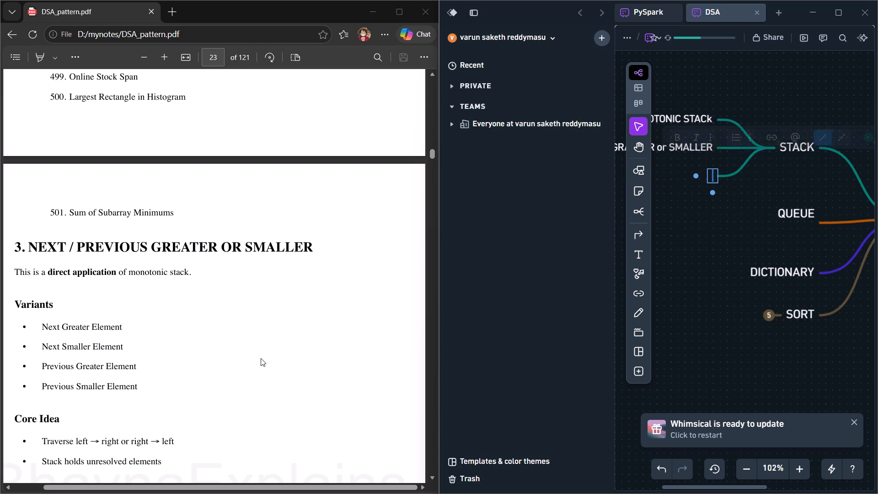
pyautogui.scroll(-5, 166, 334)
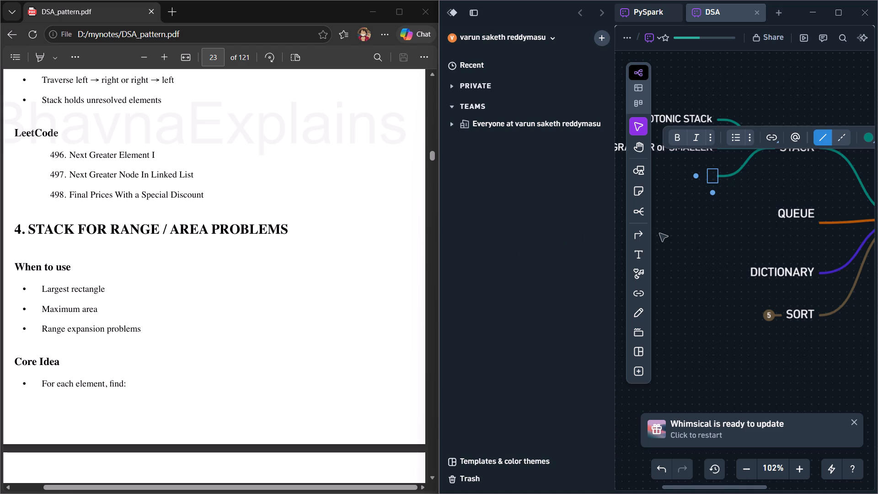
pyautogui.write('STACK FRO')
pyautogui.hotkey('shift', 'BackSpace')
pyautogui.hotkey('shift', 'BackSpace')
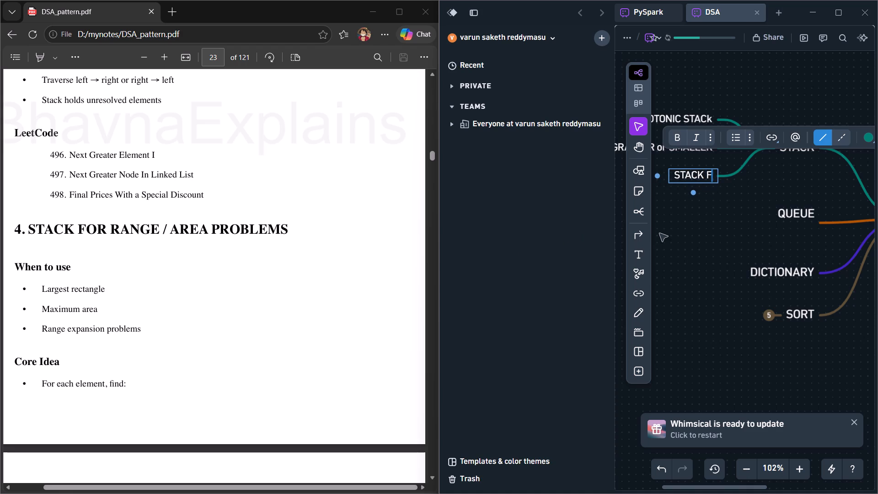
pyautogui.write('OR RANGE')
# Add a sibling node "EXPRESSION EVALUATION" below STACK FOR RANGE, following section 5 of the PDF's stack patterns.
pyautogui.press('Return')
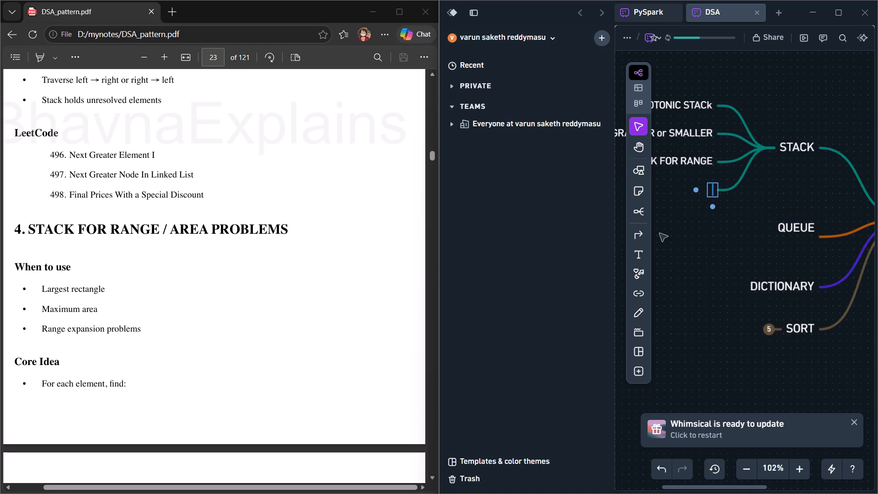
pyautogui.scroll(-4, 334, 266)
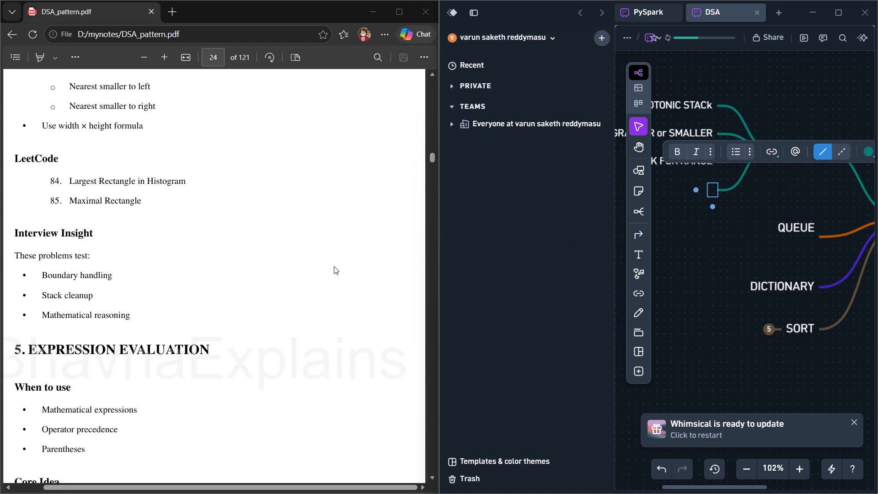
pyautogui.scroll(-2, 334, 266)
pyautogui.write('EXPRESSION EVALUATION]')
pyautogui.press('BackSpace')
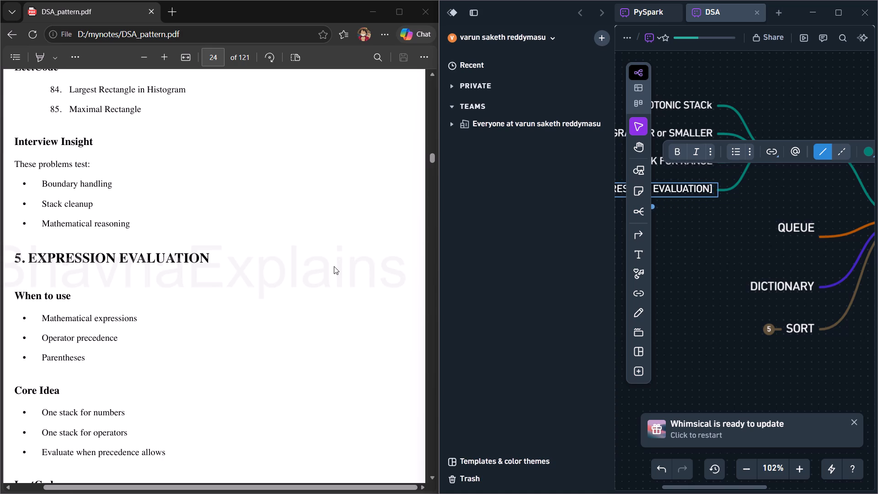
# Add a sibling node "STACK + GREEDY" below EXPRESSION EVALUATION, following section 6 of the PDF's stack patterns.
pyautogui.press('Return')
pyautogui.scroll(-2, 126, 335)
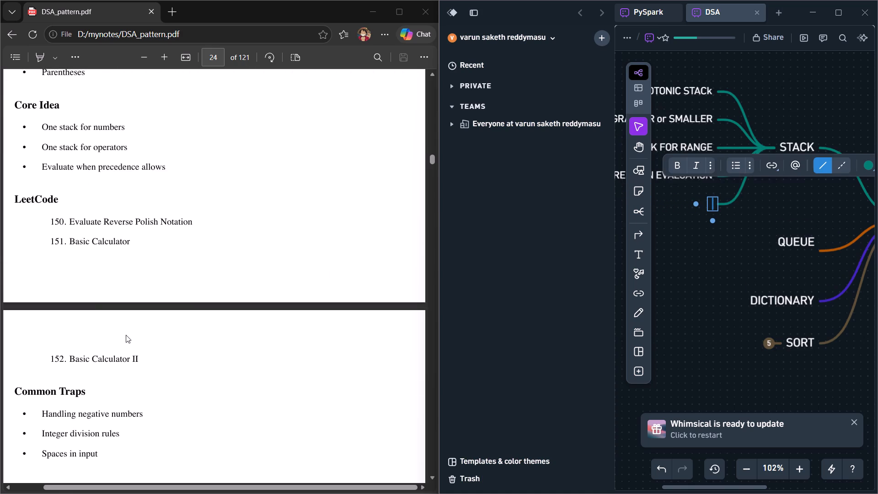
pyautogui.scroll(-4, 126, 335)
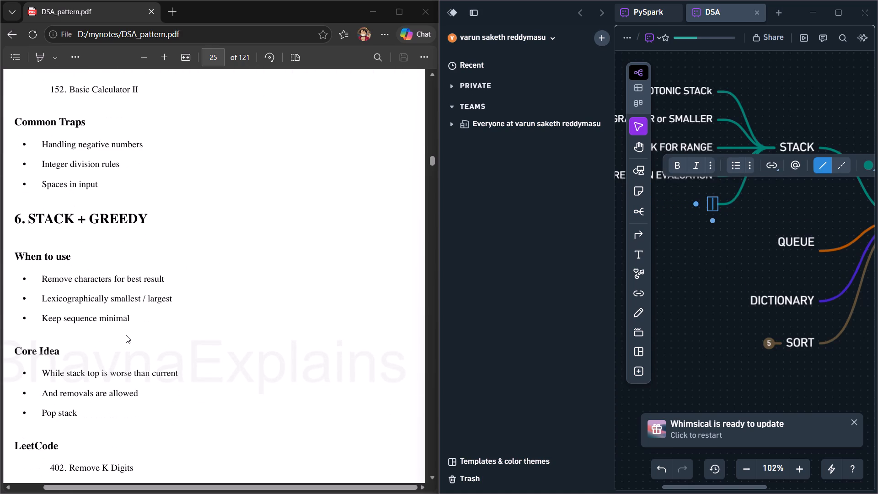
pyautogui.write('STACK')
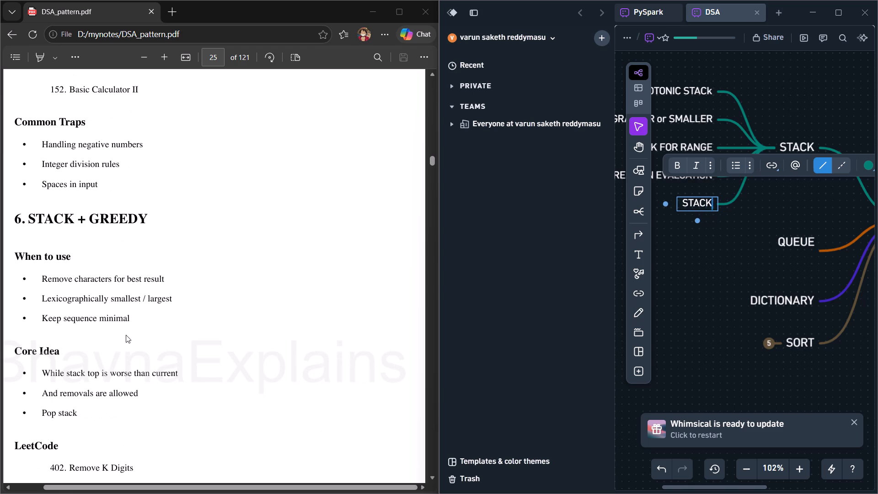
pyautogui.press('space')
pyautogui.write('+ GREEDY')
# Add a sibling node "STACK FOR STRING DECODING" below STACK + GREEDY, following section 7 of the PDF's stack patterns.
pyautogui.press('Return')
pyautogui.scroll(-1, 0, 387)
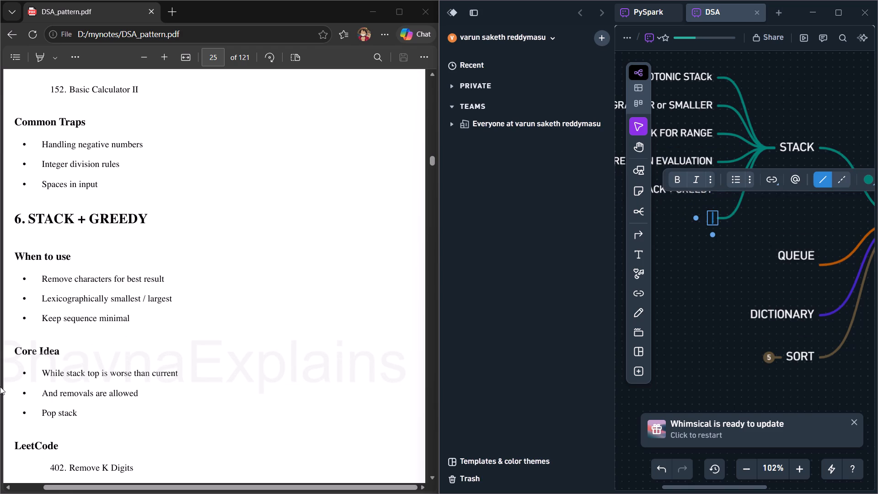
pyautogui.scroll(-2, 0, 387)
pyautogui.scroll(-5, 134, 271)
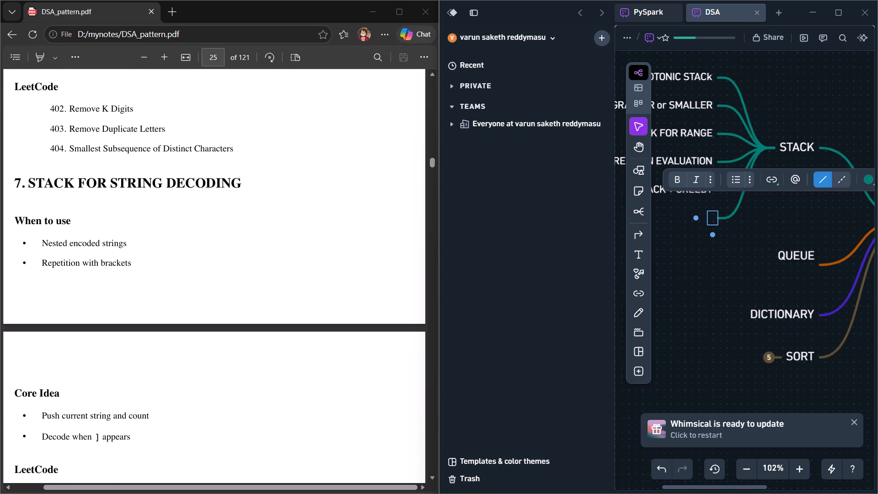
pyautogui.write('STACK FOR STRING DECODING')
# Add a sibling node "PARANTHESES" below STACK FOR STRING DECODING, following section 8 of the PDF's stack patterns.
pyautogui.press('Return')
pyautogui.scroll(-2, 94, 357)
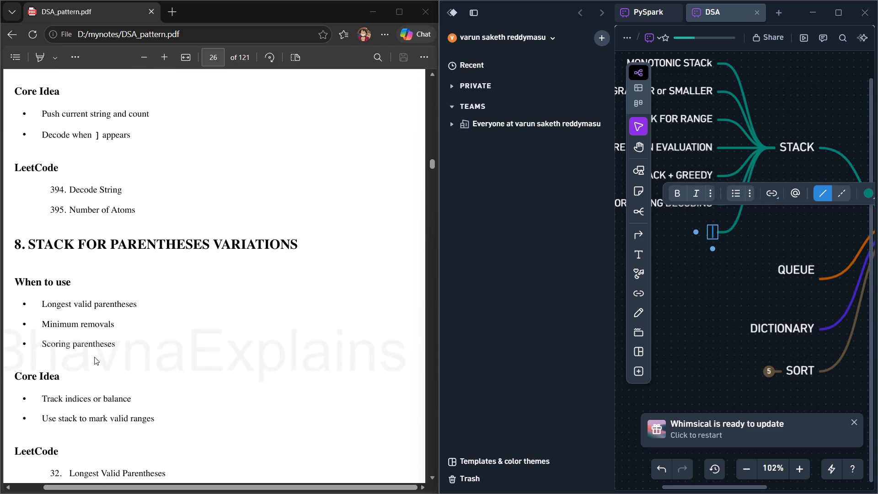
pyautogui.scroll(-3, 94, 357)
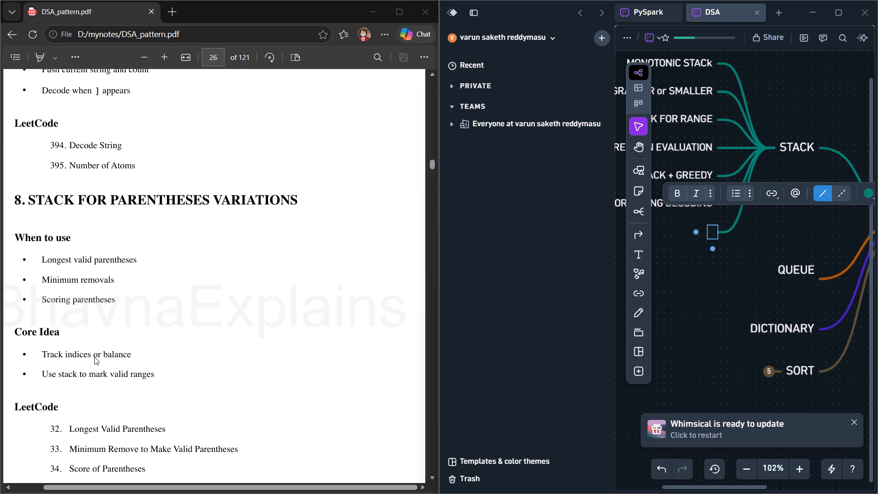
pyautogui.write('PARANTH')
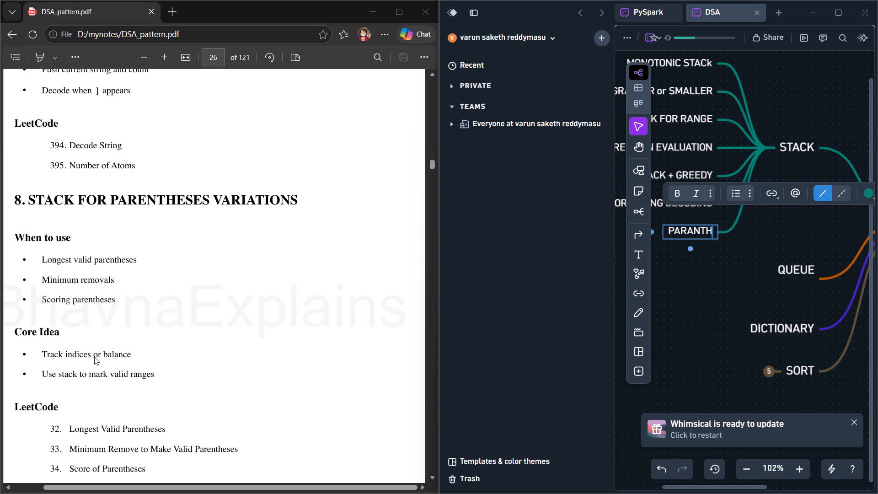
pyautogui.write('ESES')
# Add a sibling node "STACK + RECURSION CONERSION" below PARANTHESES, following section 9 of the PDF's stack patterns.
pyautogui.press('Return')
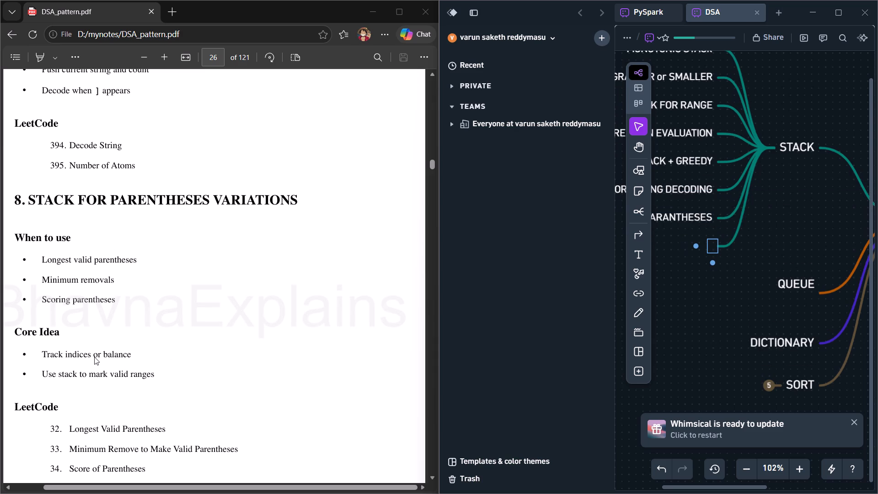
pyautogui.scroll(-5, 130, 301)
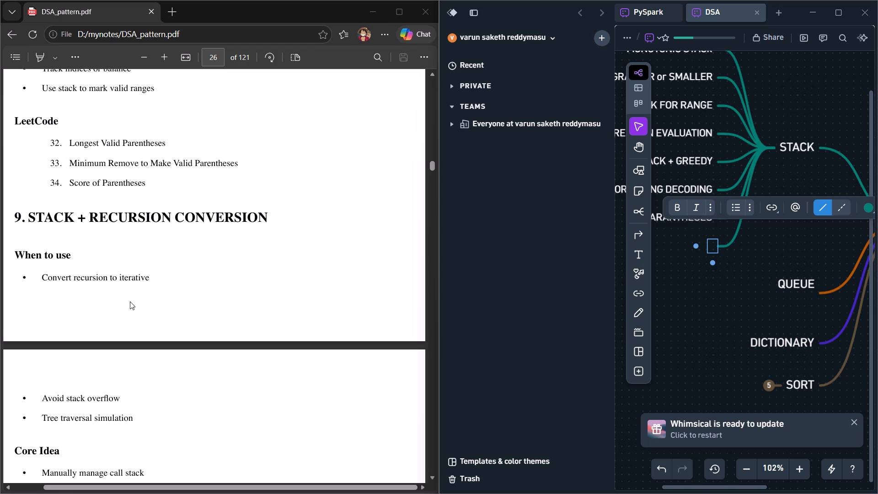
pyautogui.scroll(-1, 130, 301)
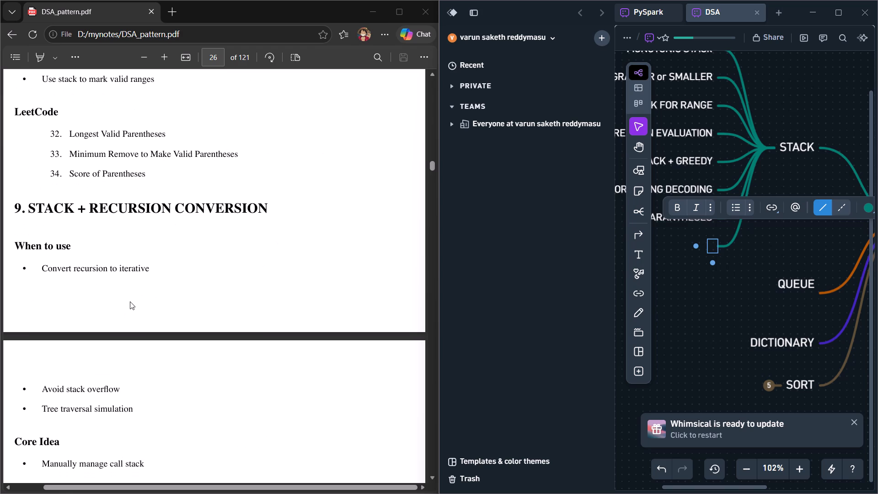
pyautogui.write('STACK + RECURSION')
pyautogui.press('space')
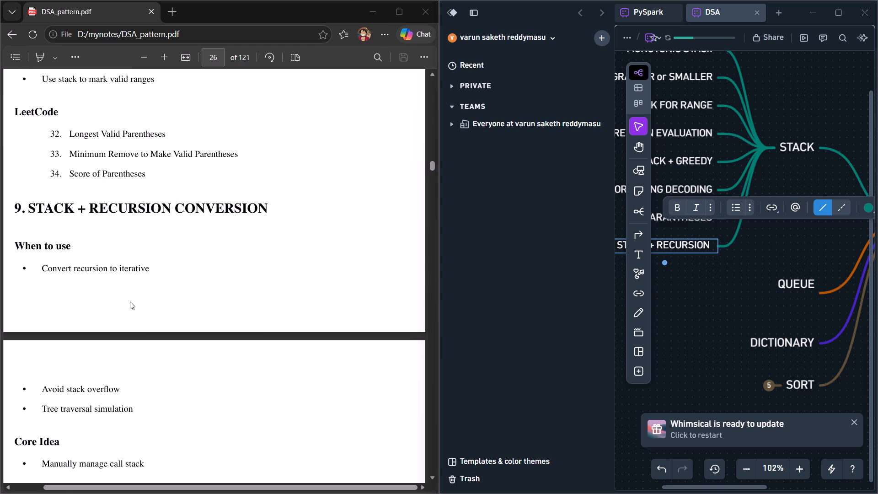
pyautogui.write('CONERSION\\')
pyautogui.press('BackSpace')
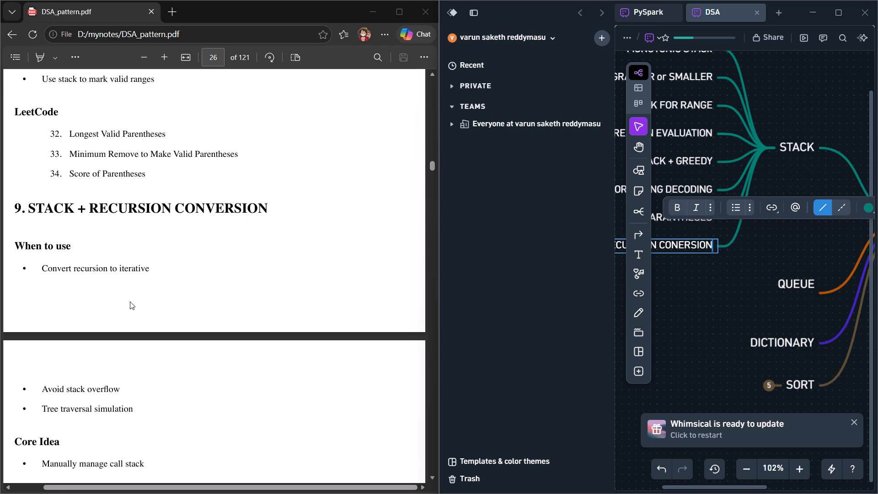
# Add a sibling node "DESIGN STACK" as the last STACK child, following section 10 of the PDF's stack patterns.
pyautogui.press('Return')
pyautogui.scroll(-2, 139, 365)
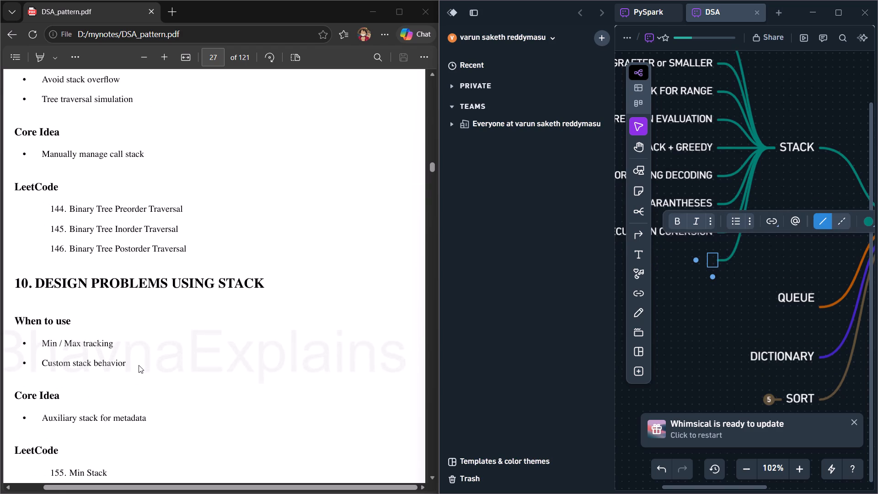
pyautogui.scroll(-9, 139, 365)
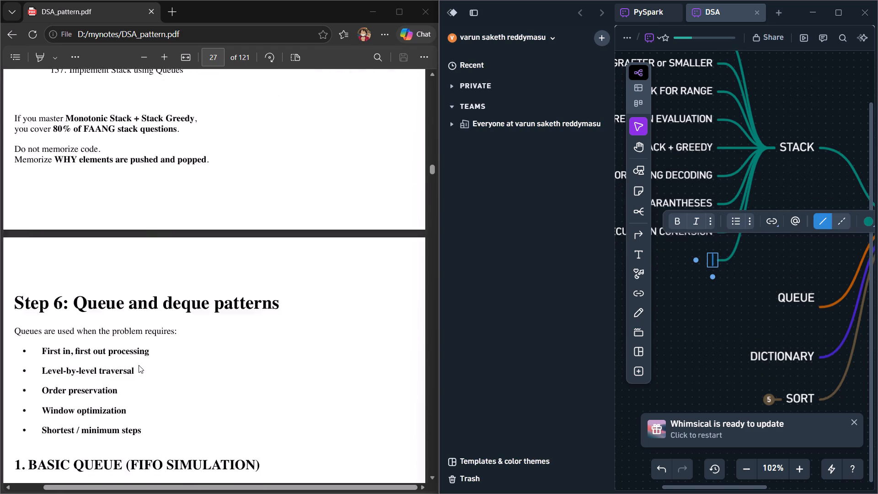
pyautogui.scroll(-1, 139, 365)
pyautogui.scroll(2, 139, 365)
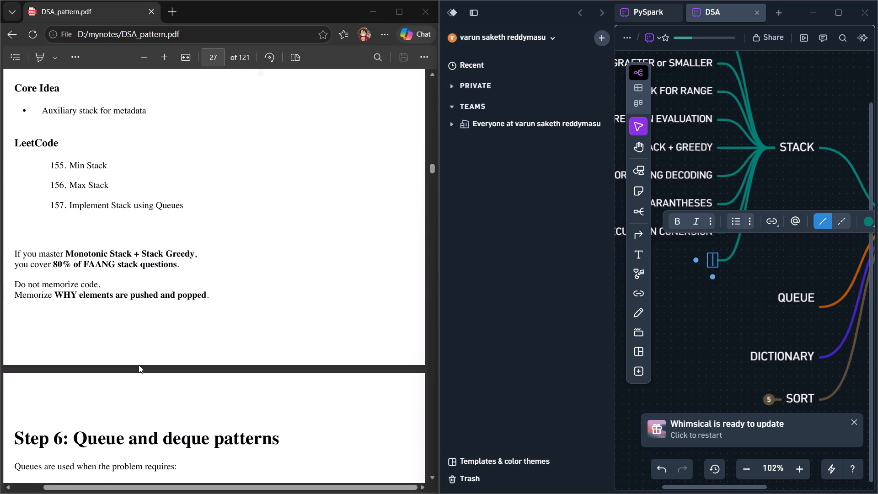
pyautogui.write('DESIGNS')
pyautogui.hotkey('shift', 'BackSpace')
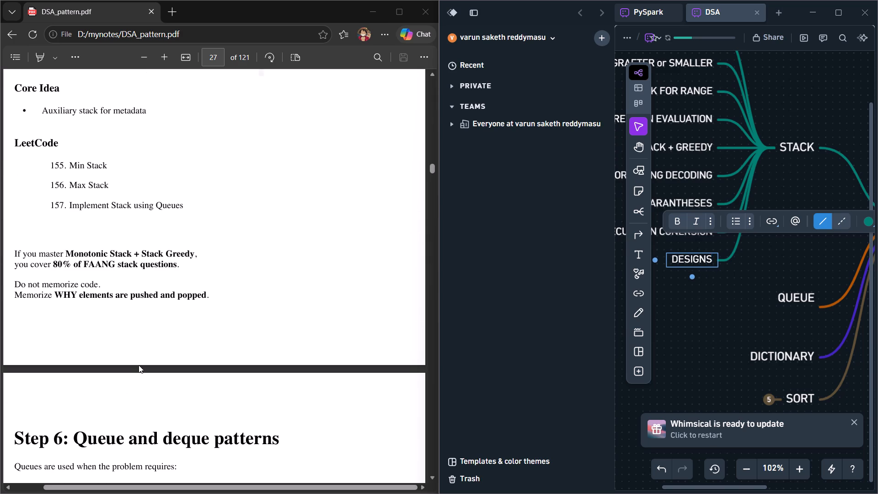
pyautogui.press('space')
pyautogui.write('STACl')
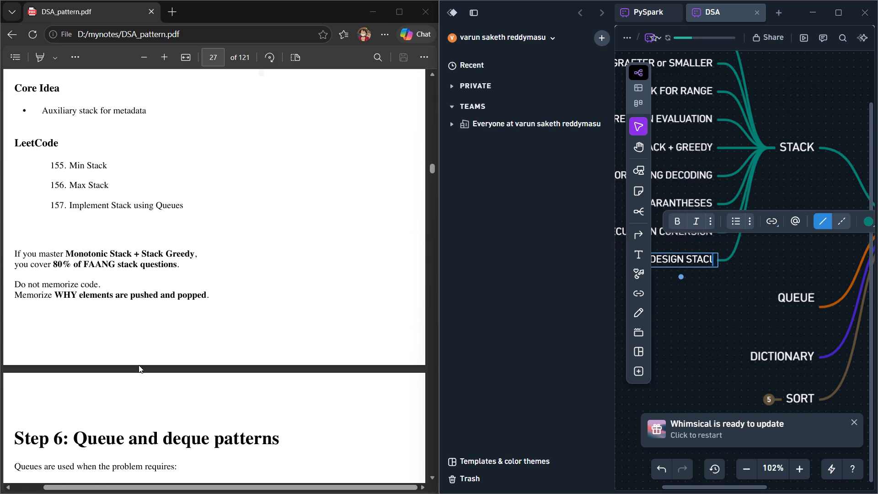
pyautogui.press('BackSpace')
pyautogui.hotkey('shift', 'k')
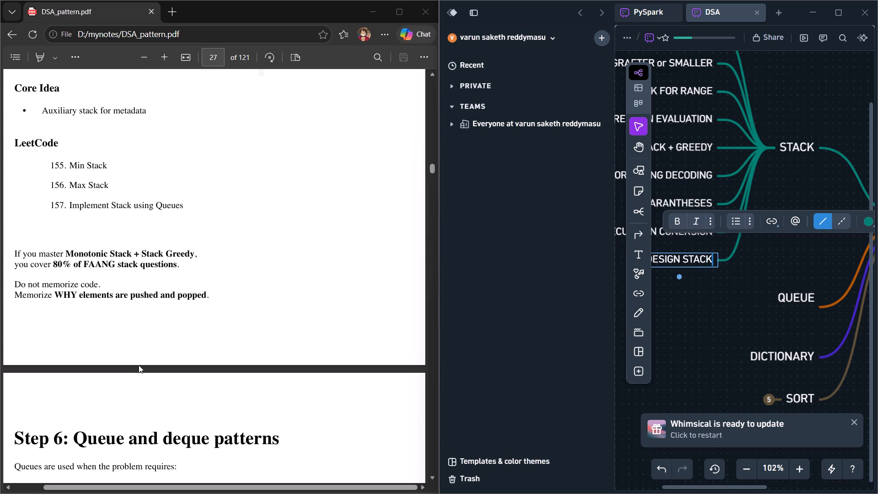
# Advance the PDF to the Step 6 queue and deque patterns section and finish editing the DESIGN STACK node.
pyautogui.scroll(-3, 116, 397)
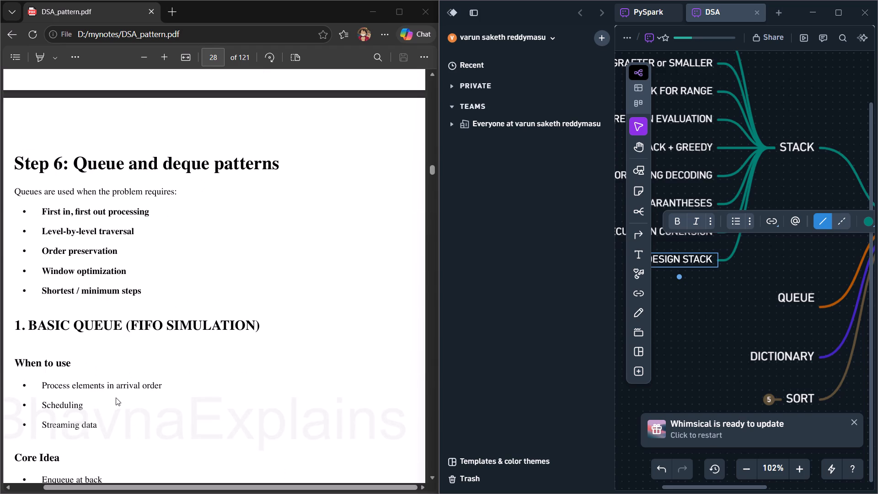
pyautogui.scroll(-1, 116, 397)
pyautogui.click(763, 323)
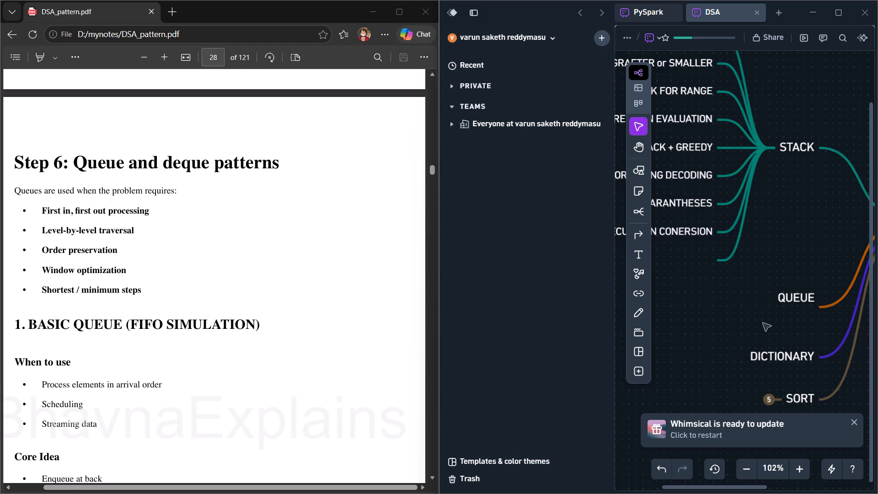
# Collapse the STACK branch of the mind map so its child nodes are hidden.
pyautogui.click(763, 148)
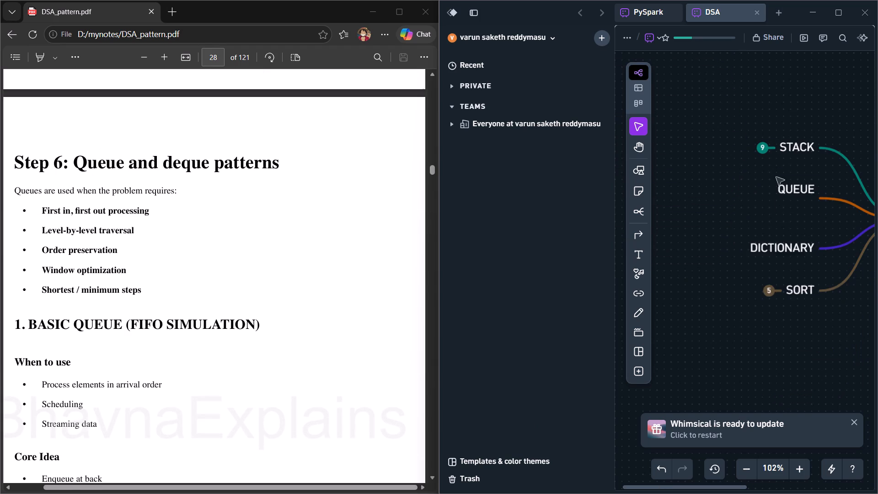
# Remove the empty extra line under the text in the QUEUE node.
pyautogui.click(781, 196)
pyautogui.click(786, 204)
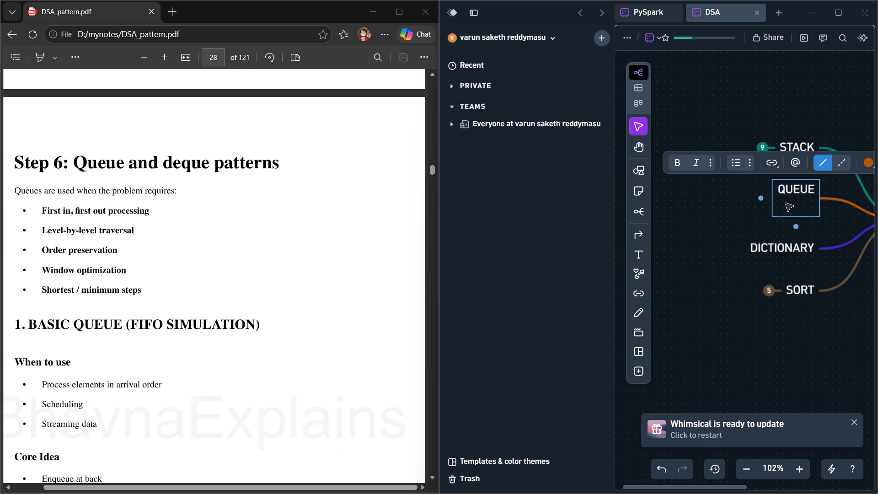
pyautogui.press('BackSpace')
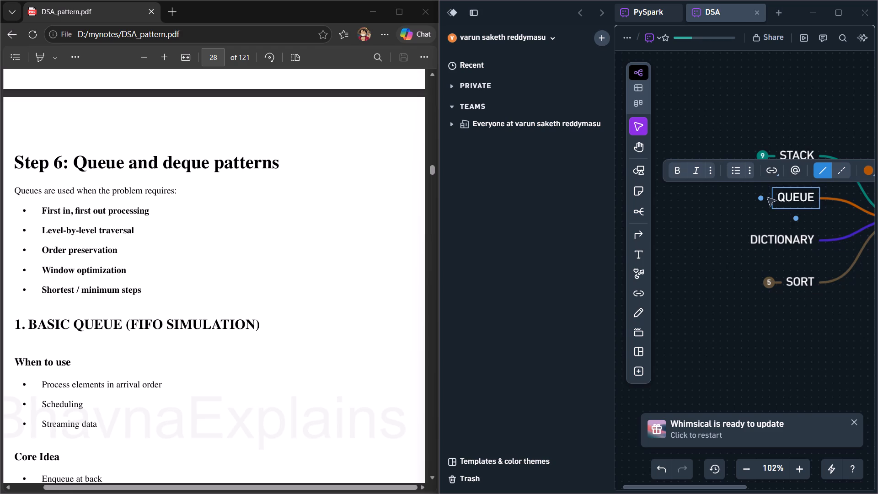
# Add a child node "BFS" to QUEUE, following section 2 of the PDF's queue and deque patterns.
pyautogui.click(764, 197)
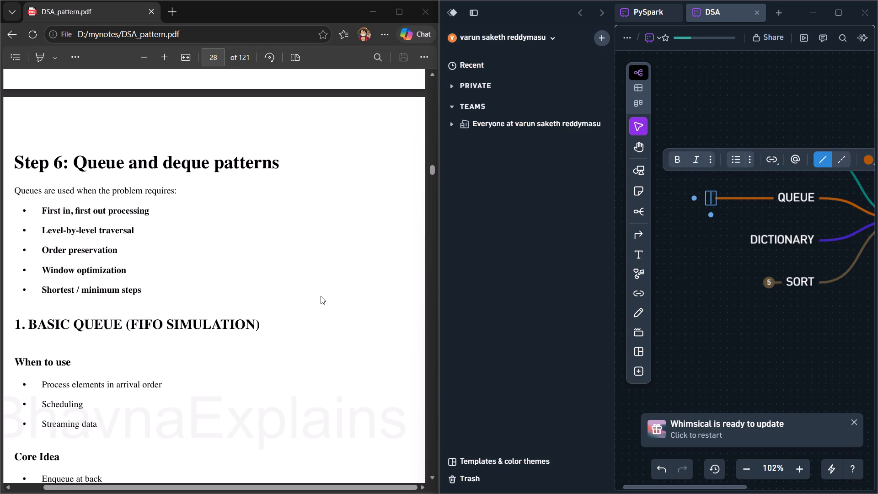
pyautogui.scroll(-1, 321, 296)
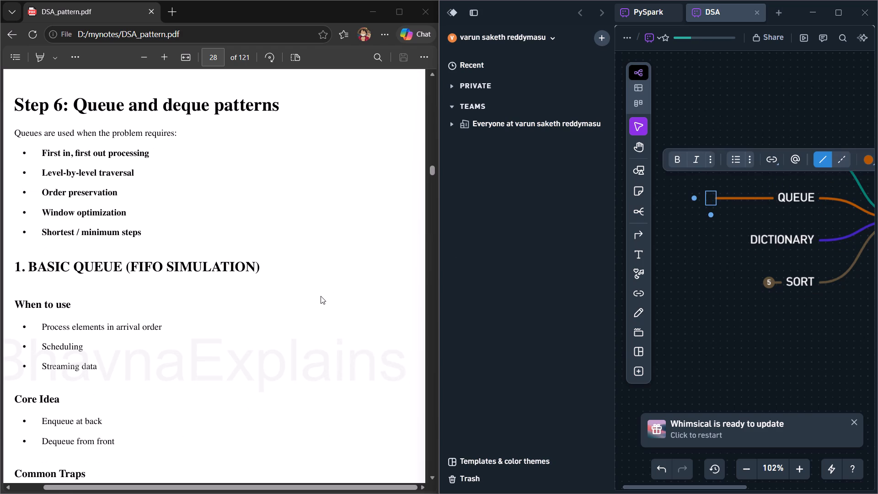
pyautogui.scroll(-2, 321, 296)
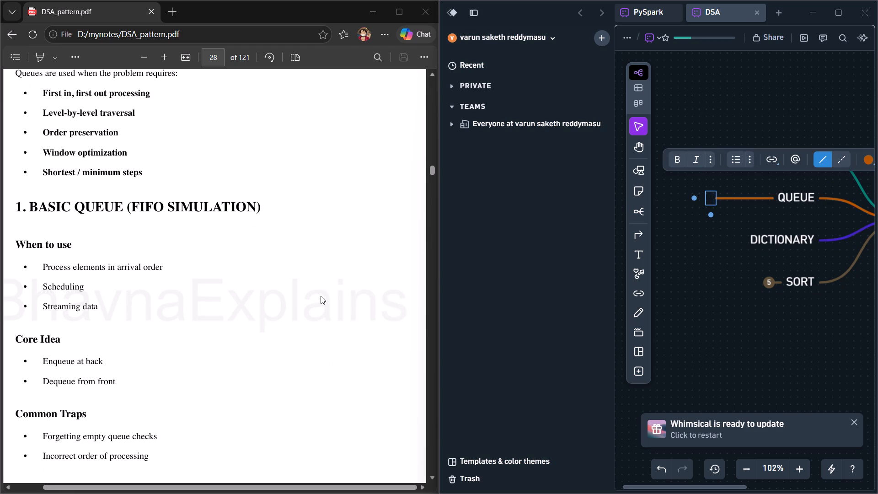
pyautogui.scroll(-4, 321, 296)
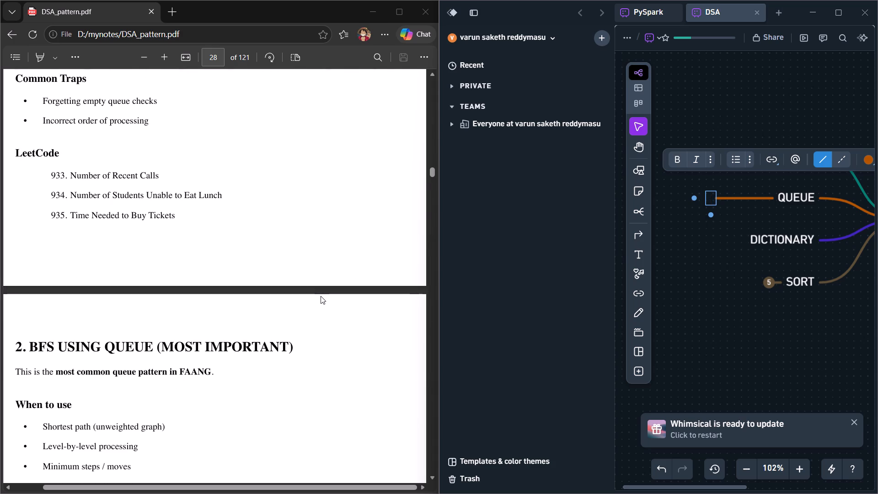
pyautogui.scroll(-1, 321, 296)
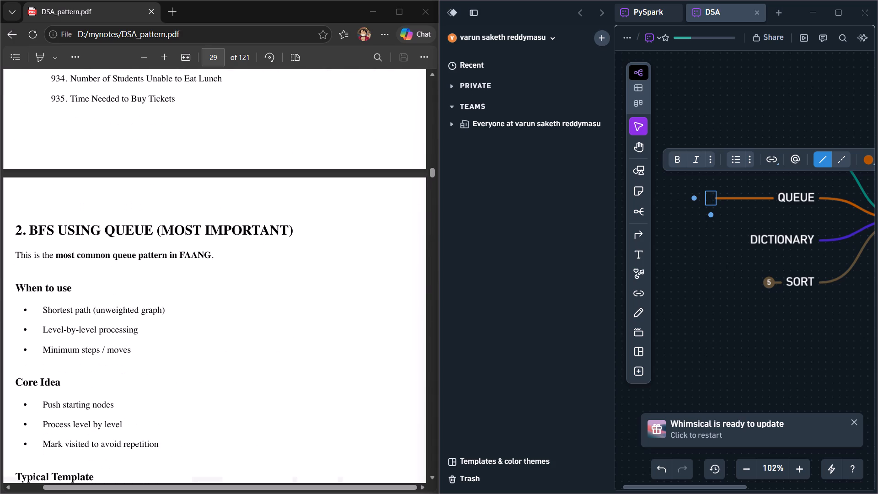
pyautogui.write('BFS')
# Add a sibling node "MULTI SOURCE BFS" below BFS, following section 3 of the PDF's queue patterns.
pyautogui.press('Return')
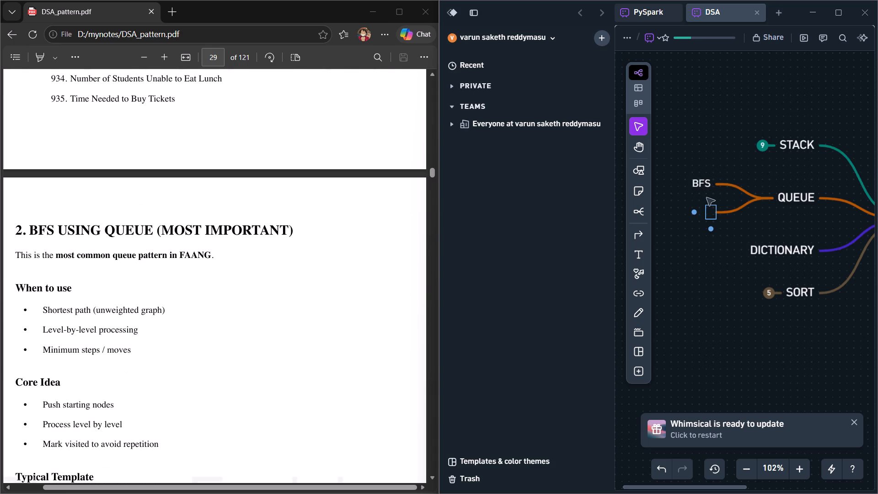
pyautogui.scroll(-5, 313, 255)
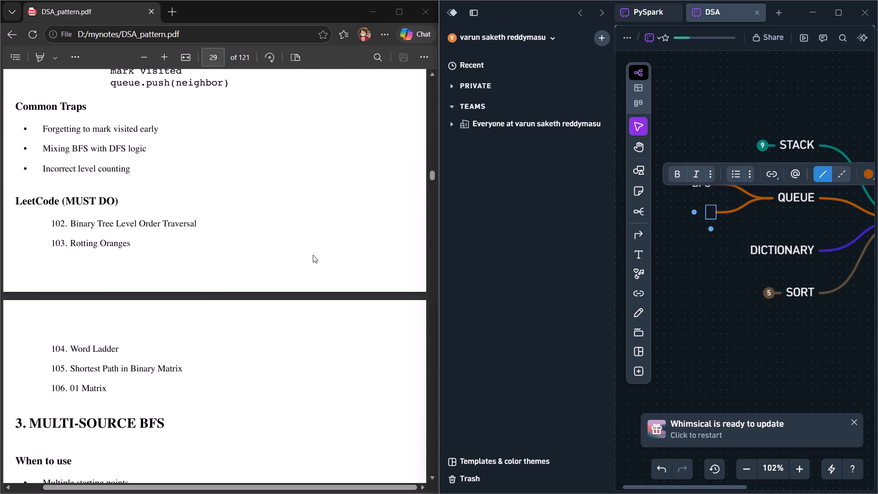
pyautogui.scroll(-4, 313, 255)
pyautogui.write('MULTI SOURCE')
pyautogui.press('space')
pyautogui.write('BFS')
# Add a sibling node "LEVEL ORDER" below MULTI SOURCE BFS, following section 4 of the PDF's queue patterns.
pyautogui.press('Return')
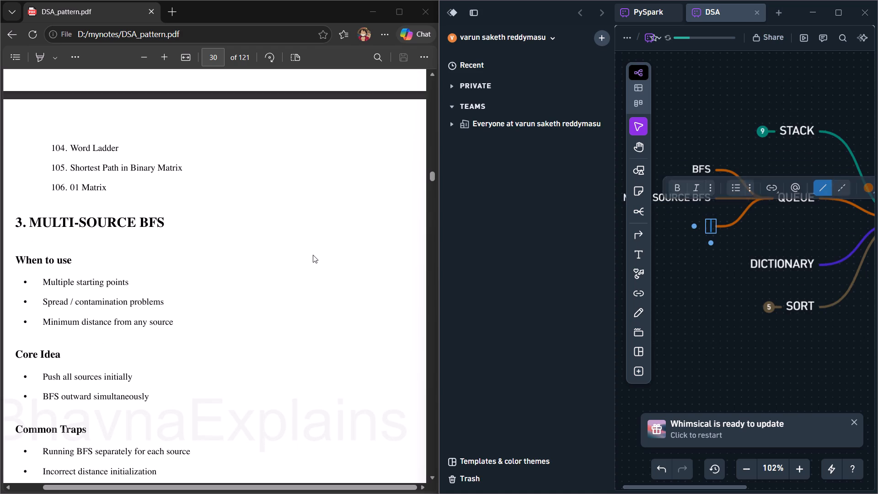
pyautogui.scroll(-4, 71, 269)
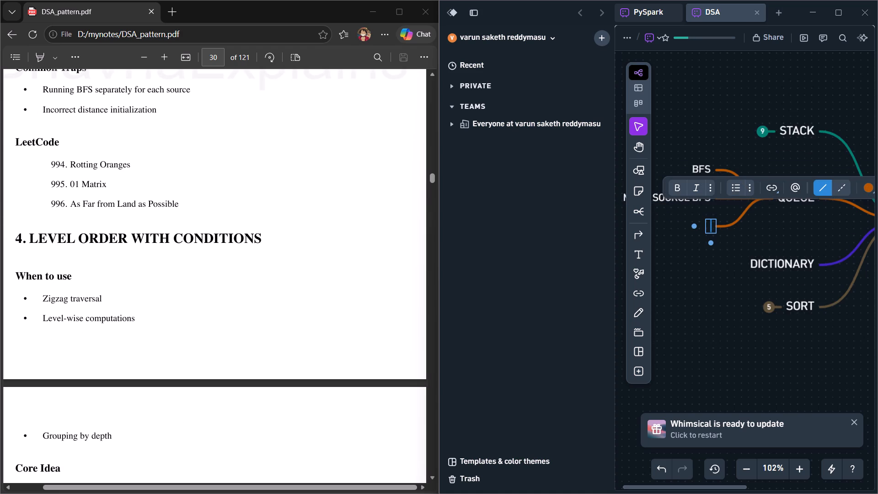
pyautogui.write('LEVEL ORDER')
# Add a sibling node "SLIDING WINDOW + DEQUE" below LEVEL ORDER, following section 5 of the PDF's queue patterns.
pyautogui.press('Return')
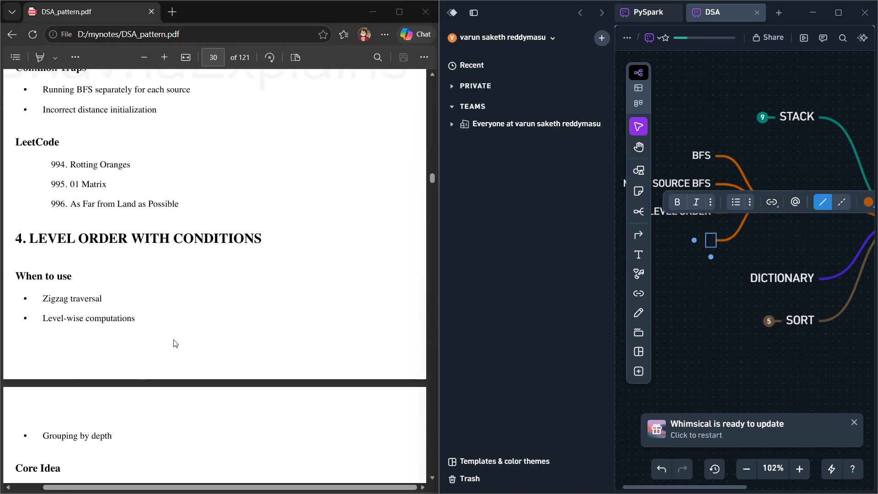
pyautogui.scroll(-5, 173, 339)
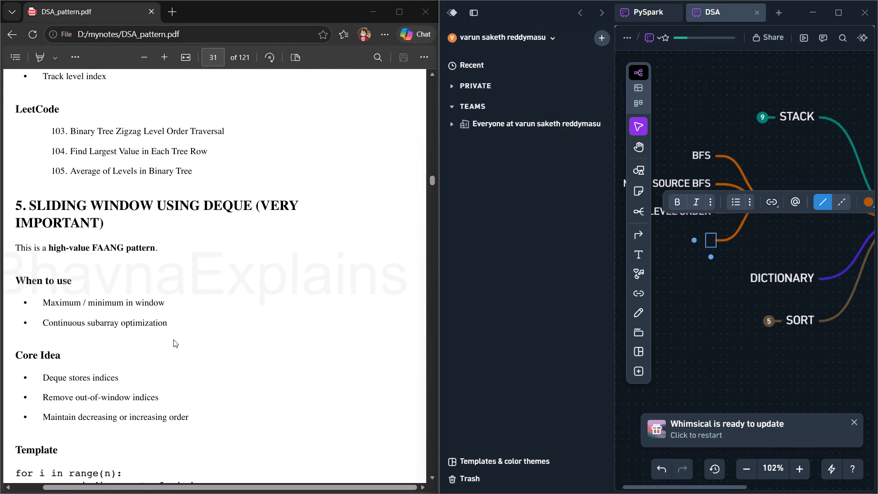
pyautogui.scroll(-1, 173, 339)
pyautogui.write('SLIDING WINDOW + DEQUE')
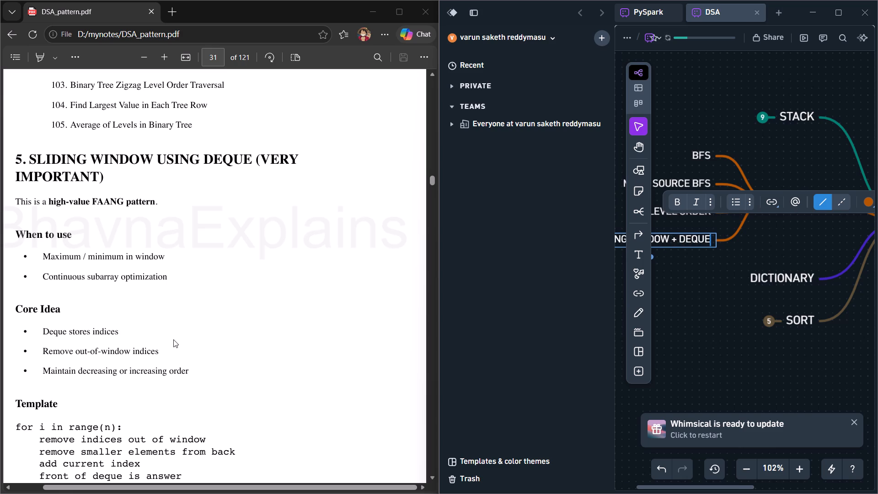
# Add a sibling node "CIRCULAR QUEUE" below SLIDING WINDOW + DEQUE, following section 6 of the PDF's queue patterns.
pyautogui.press('Return')
pyautogui.scroll(-2, 96, 346)
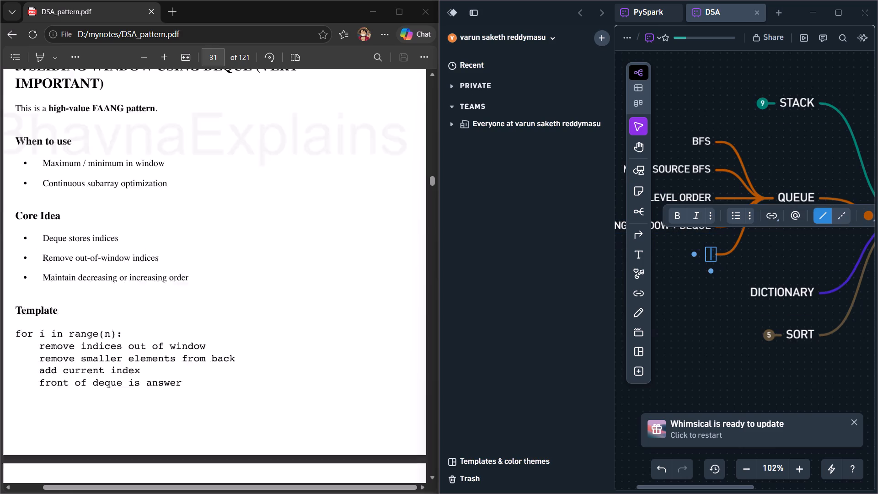
pyautogui.scroll(-3, 96, 346)
pyautogui.scroll(1, 96, 346)
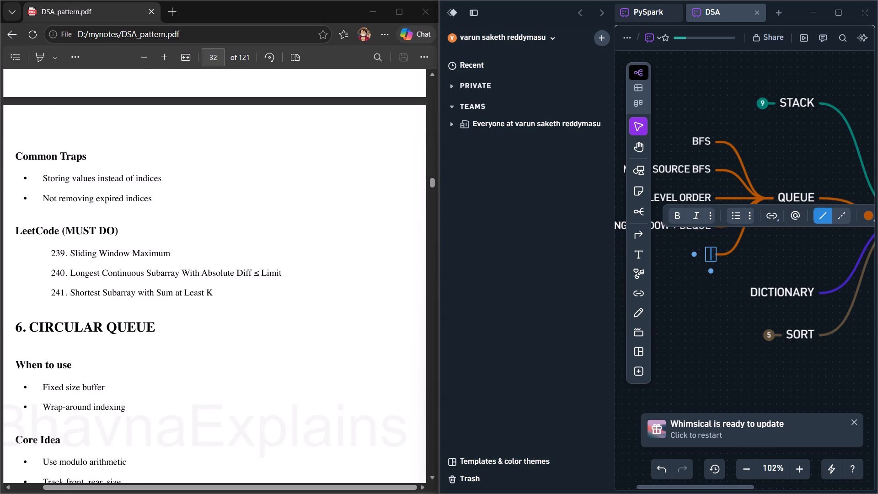
pyautogui.write('CIRX')
pyautogui.hotkey('shift', 'BackSpace')
pyautogui.hotkey('shift', 'c')
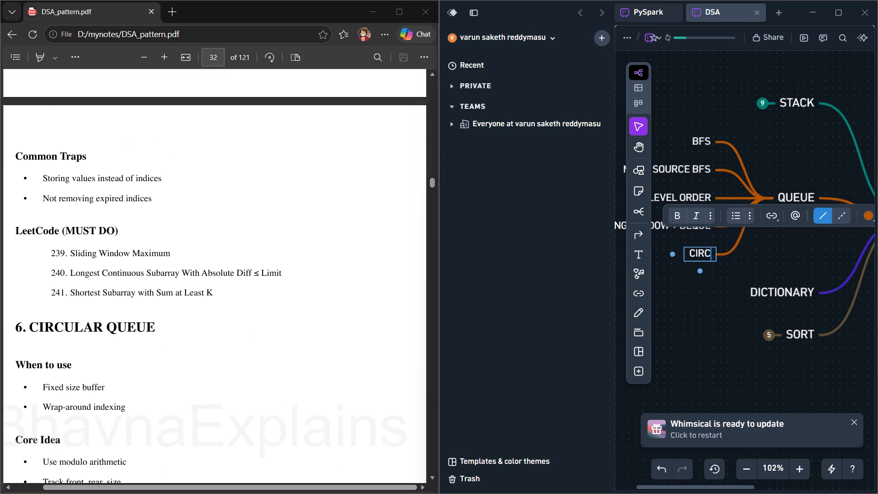
pyautogui.write('UOA')
pyautogui.hotkey('shift', 'BackSpace')
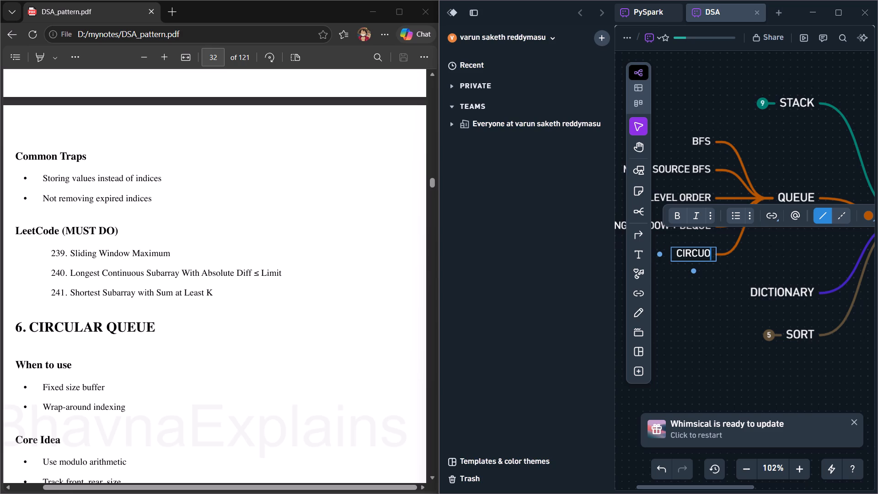
pyautogui.hotkey('shift', 'BackSpace')
pyautogui.write('LAR QUEUE')
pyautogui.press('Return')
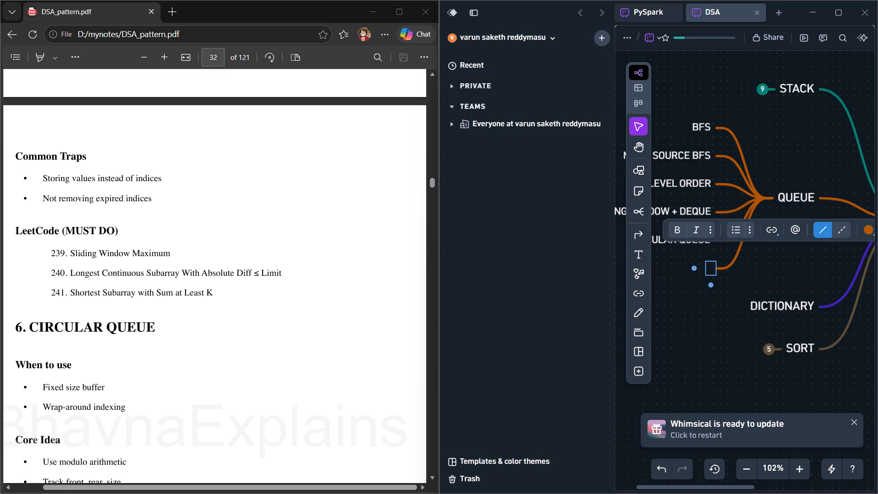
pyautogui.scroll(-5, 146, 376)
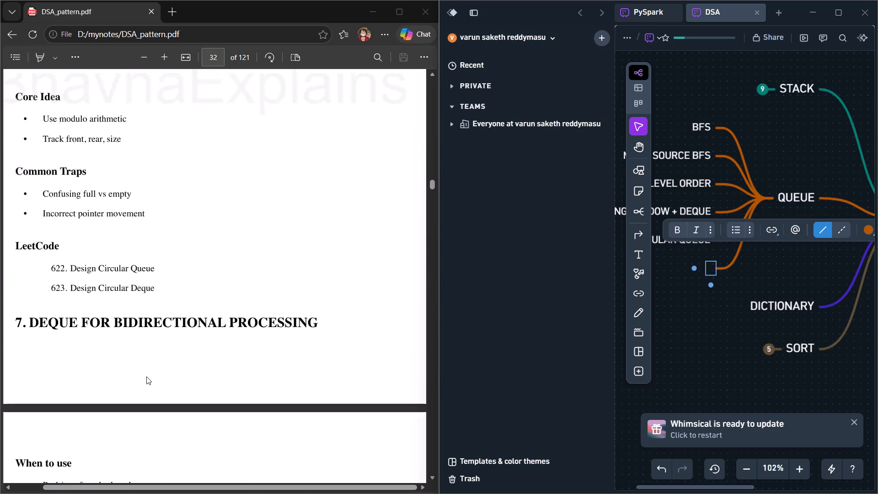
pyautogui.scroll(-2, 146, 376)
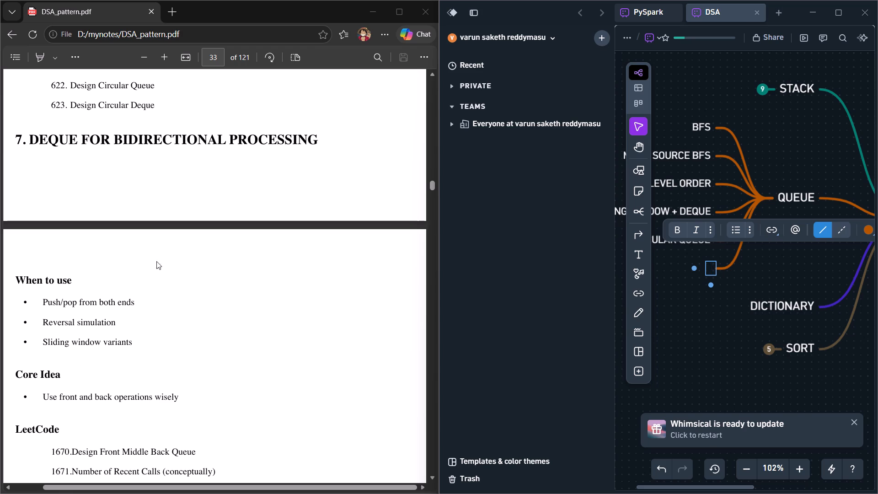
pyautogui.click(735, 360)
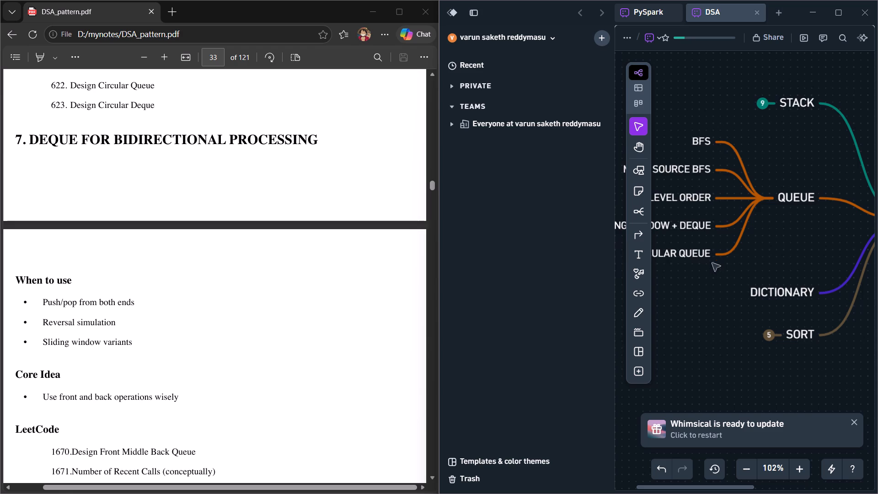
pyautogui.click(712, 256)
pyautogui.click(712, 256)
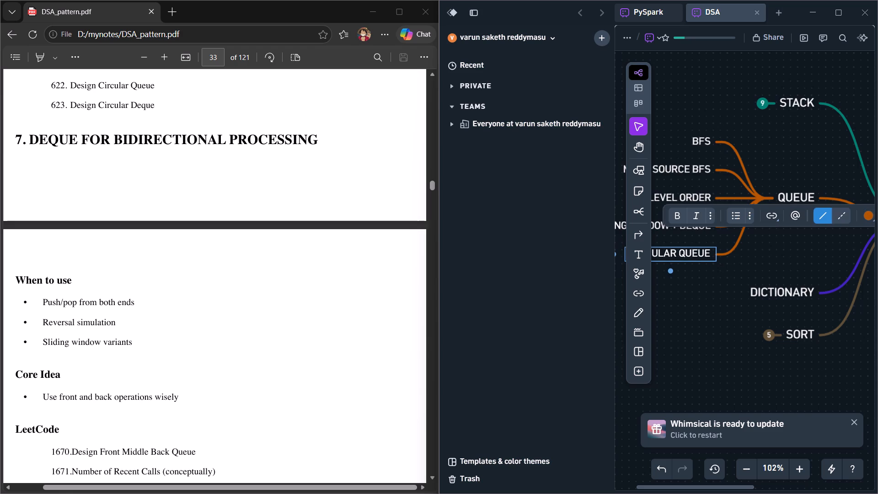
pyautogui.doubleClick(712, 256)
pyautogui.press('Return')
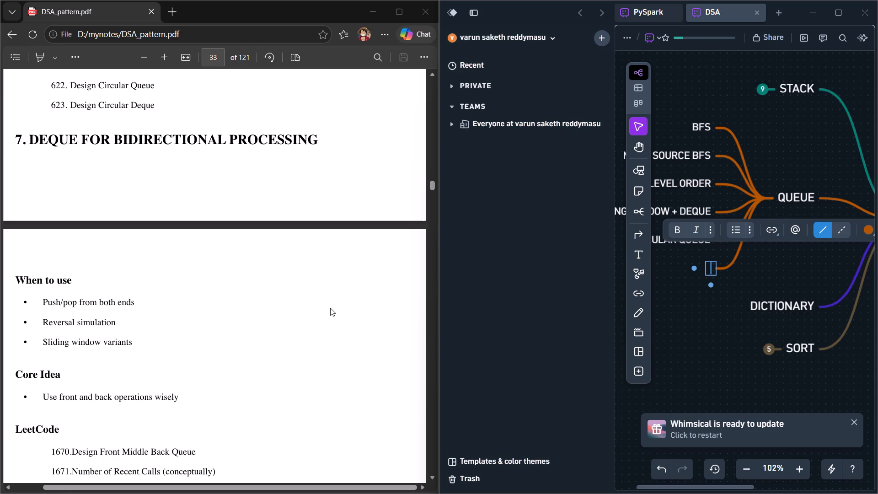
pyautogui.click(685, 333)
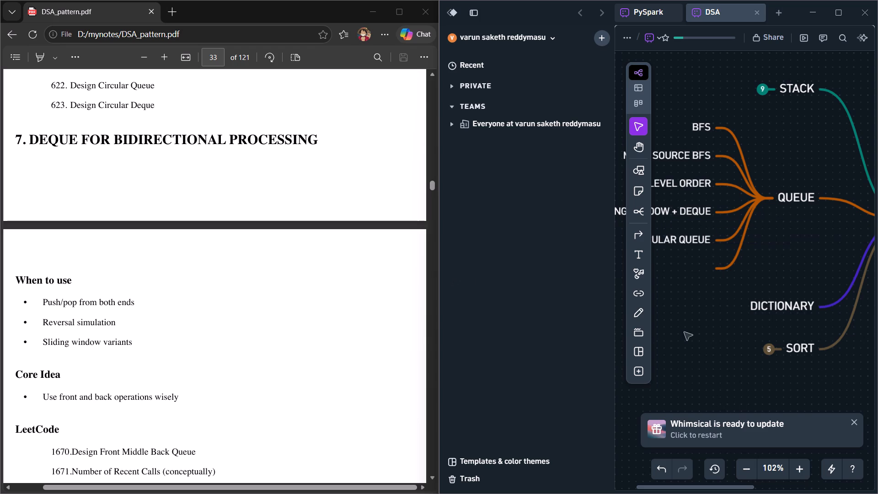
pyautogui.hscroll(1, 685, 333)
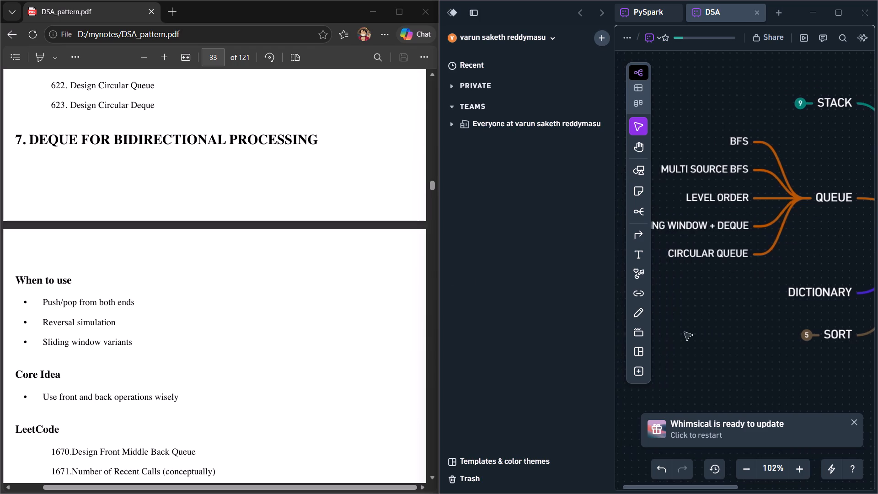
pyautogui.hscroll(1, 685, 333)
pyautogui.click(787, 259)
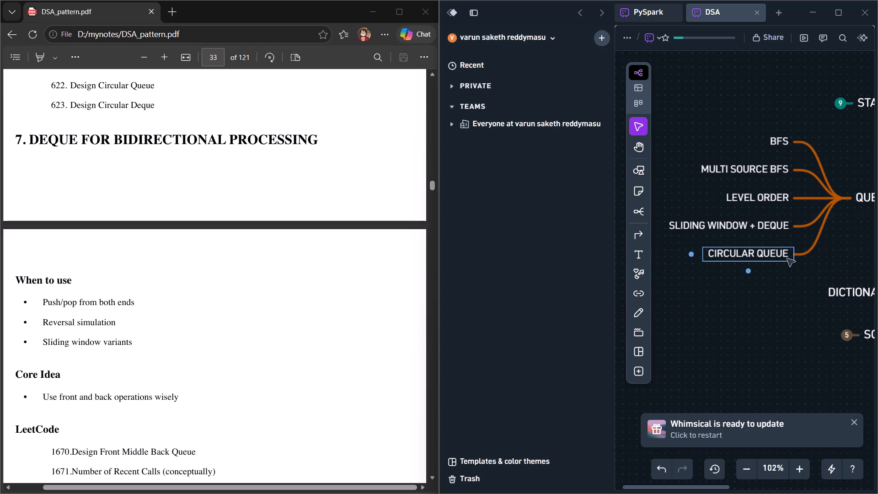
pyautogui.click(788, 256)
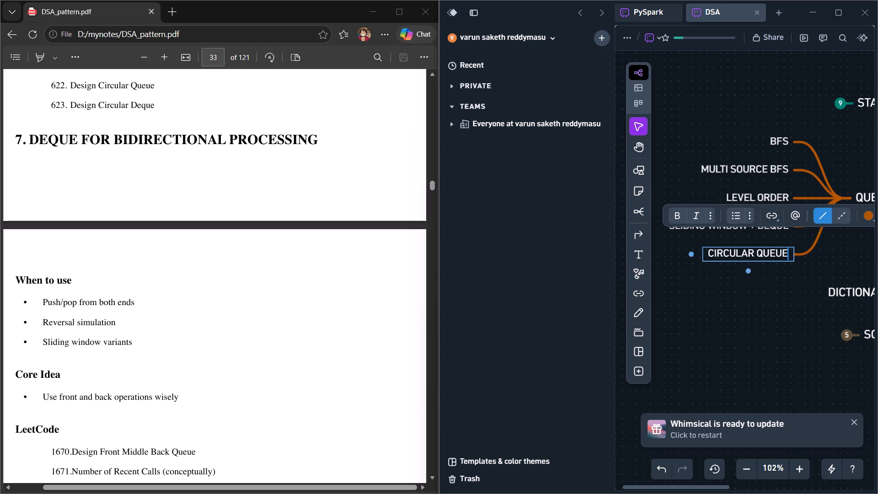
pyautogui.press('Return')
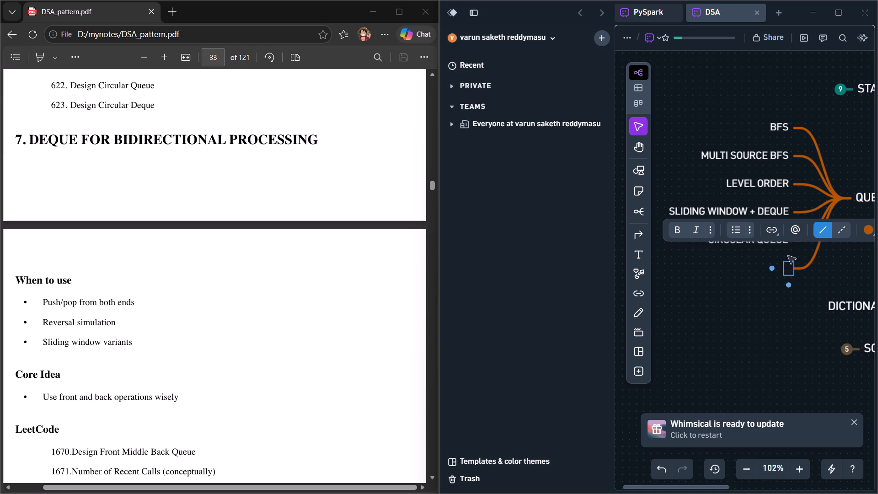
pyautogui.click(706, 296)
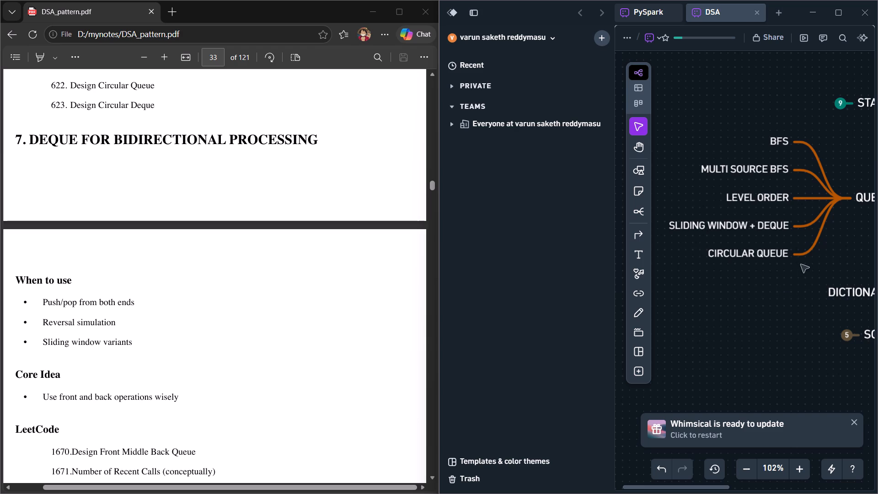
# Add a sibling node "DEQUEUE FOR BIDERECTIONAL PROCESSING" below CIRCULAR QUEUE, following section 7 of the PDF's queue patterns.
pyautogui.click(792, 259)
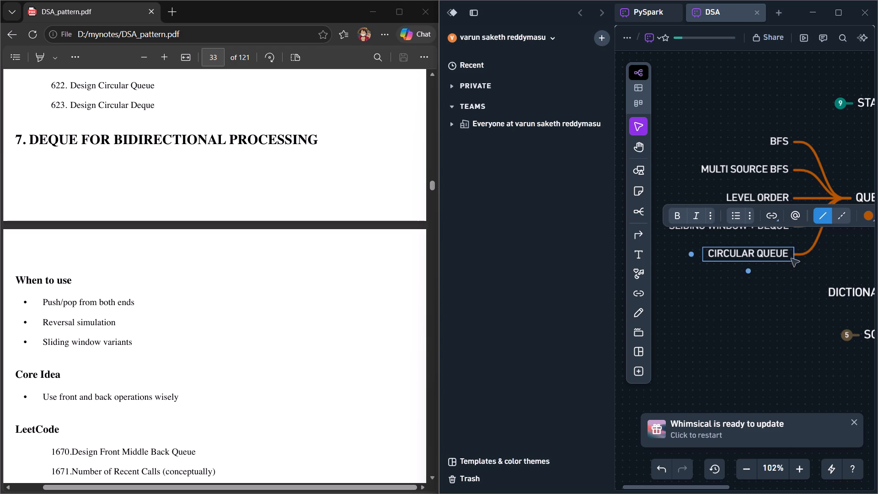
pyautogui.press('Return')
pyautogui.press('Return')
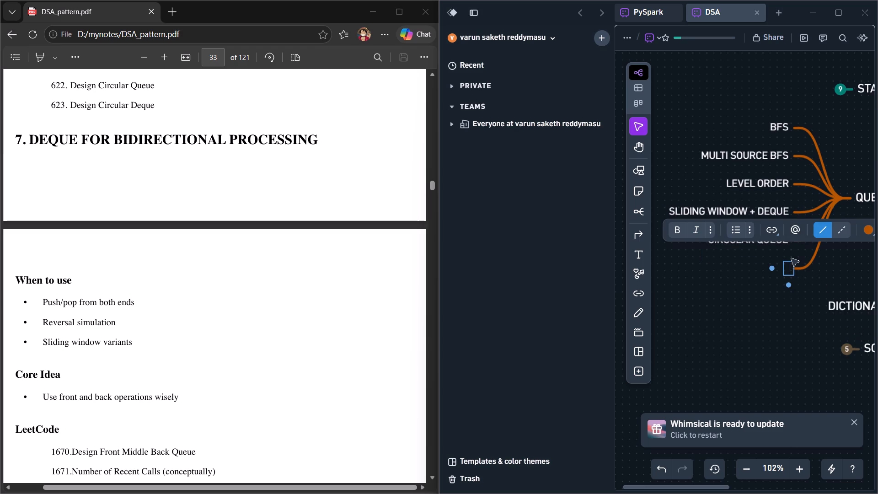
pyautogui.write('DEQU')
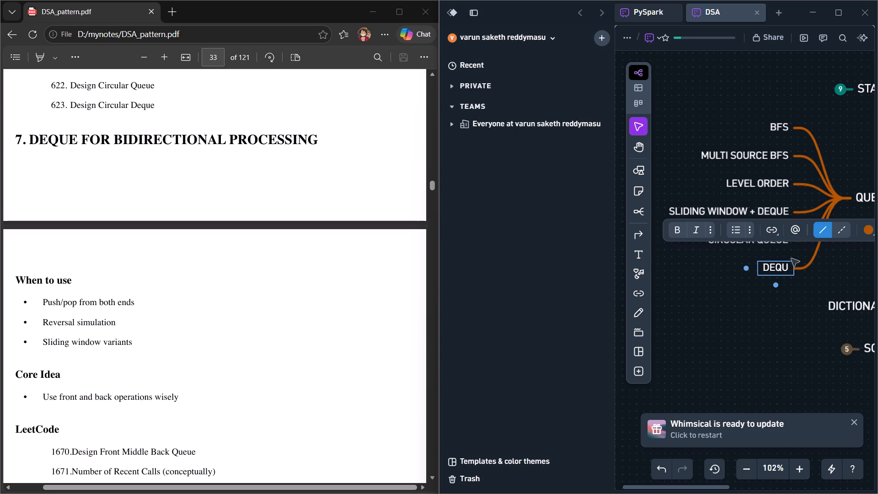
pyautogui.write('EUE')
pyautogui.press('space')
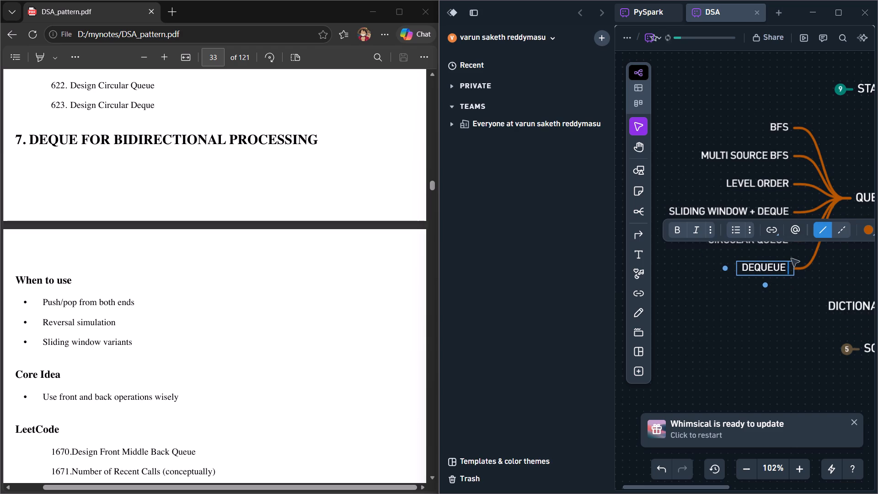
pyautogui.write('FOR BIDERECTIONAL PROCESSING')
pyautogui.press('Return')
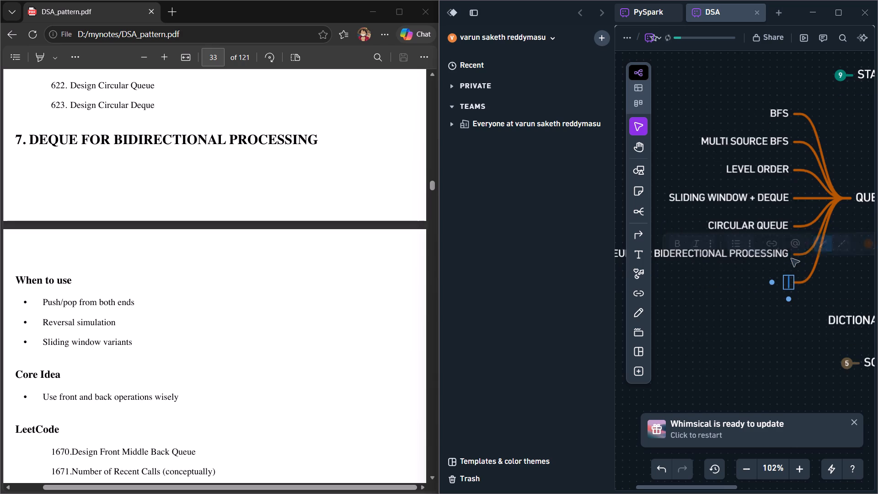
# Add a sibling node "PRIORITY QUEUE" below the bidirectional processing node, following section 8 of the PDF's queue patterns.
pyautogui.scroll(-3, 261, 309)
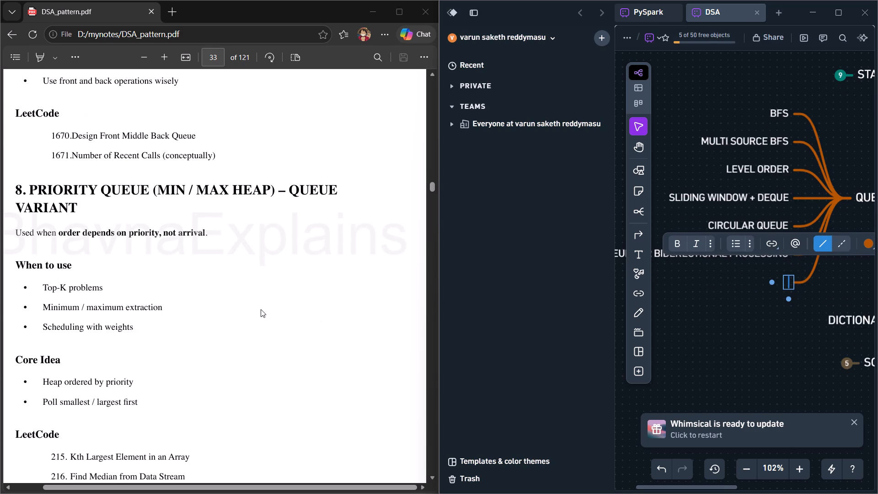
pyautogui.write('PRIOE')
pyautogui.hotkey('shift', 'BackSpace')
pyautogui.write('RITY QUEUE')
pyautogui.press('Return')
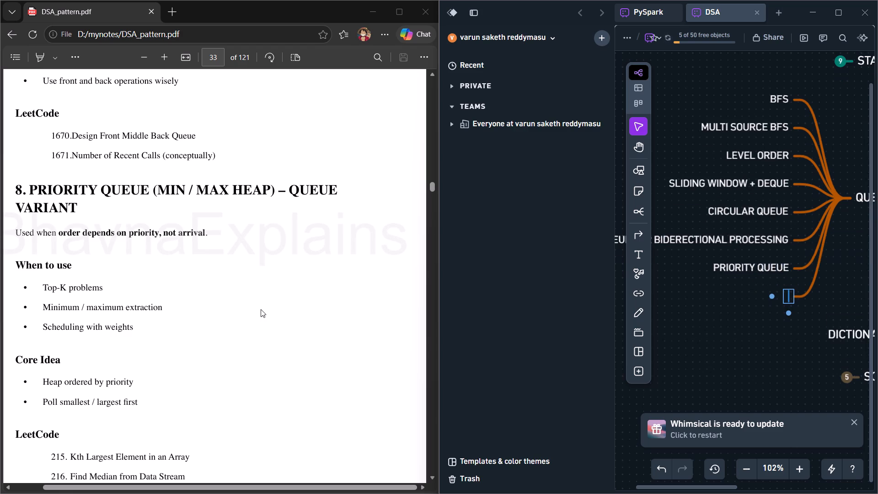
# Add a sibling node "QUEUE + GREEDY" below PRIORITY QUEUE, following section 9 of the PDF's queue patterns.
pyautogui.scroll(-4, 32, 348)
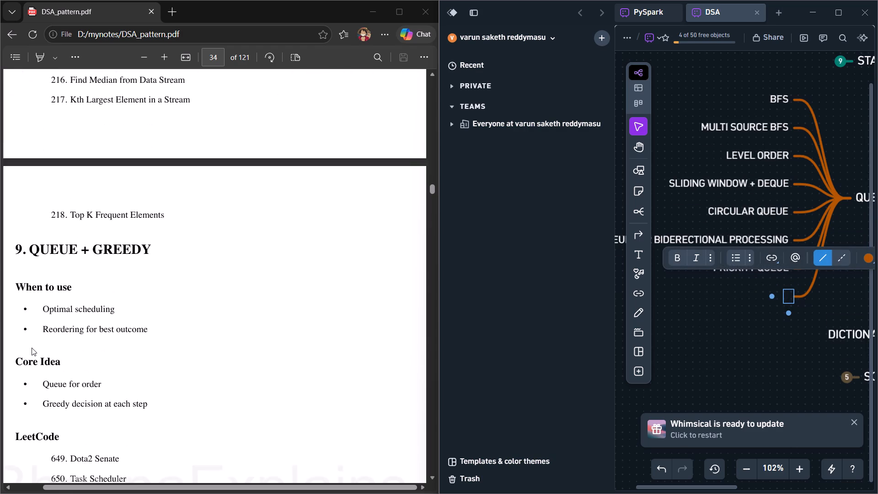
pyautogui.scroll(-2, 32, 348)
pyautogui.write('QUEUE')
pyautogui.press('space')
pyautogui.write('+ GREEDY')
pyautogui.press('Return')
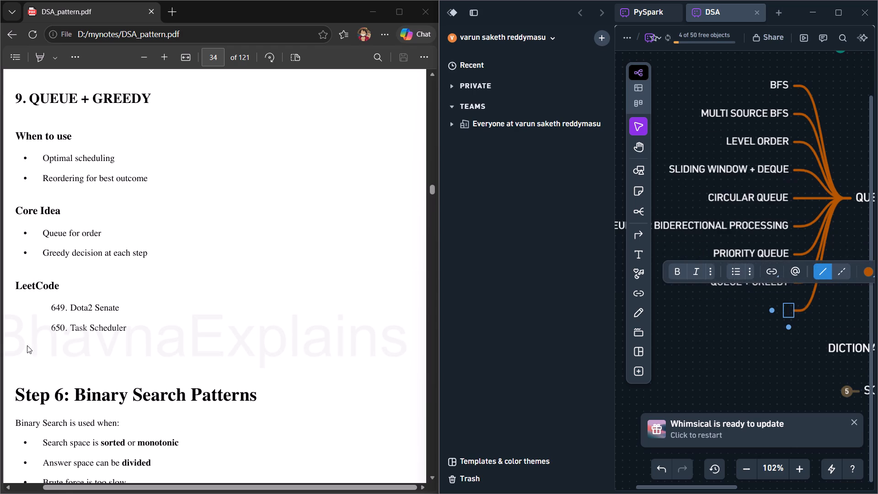
# Finish the queue patterns, leaving no empty node behind, and collapse the QUEUE branch of the mind map.
pyautogui.scroll(-3, 124, 296)
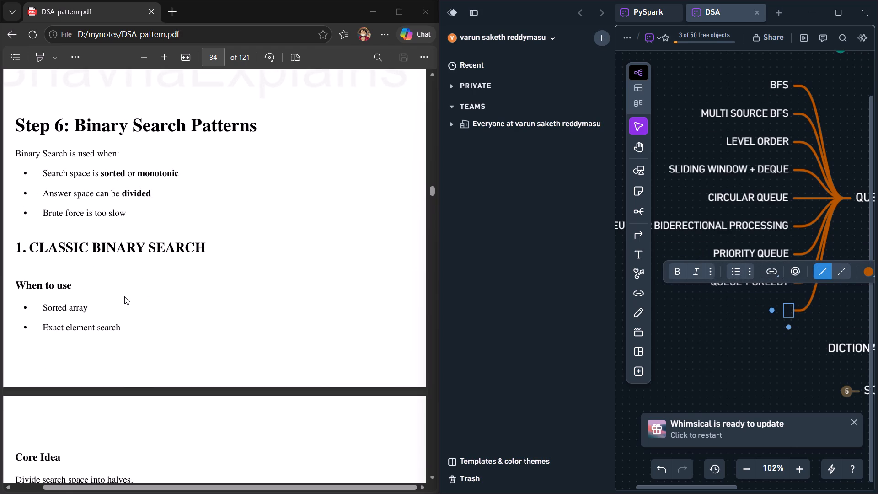
pyautogui.click(775, 330)
pyautogui.hscroll(-2, 775, 330)
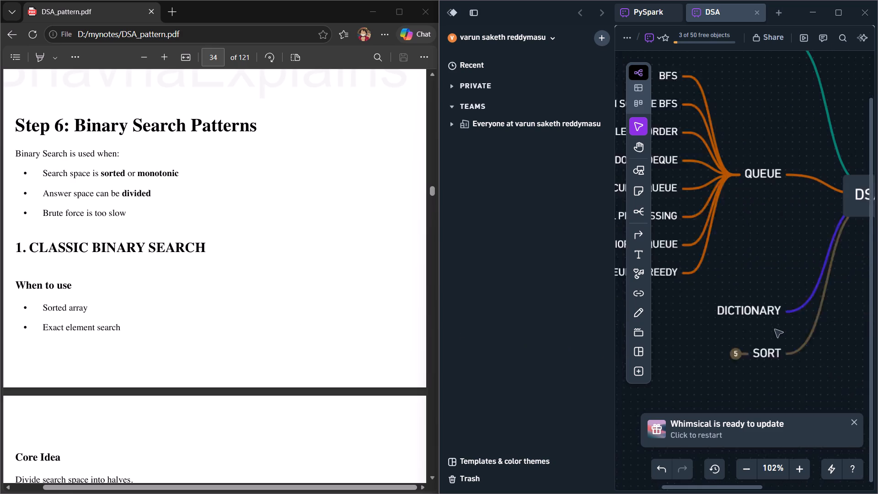
pyautogui.hscroll(-1, 775, 330)
pyautogui.hscroll(1, 775, 330)
pyautogui.hscroll(-2, 775, 330)
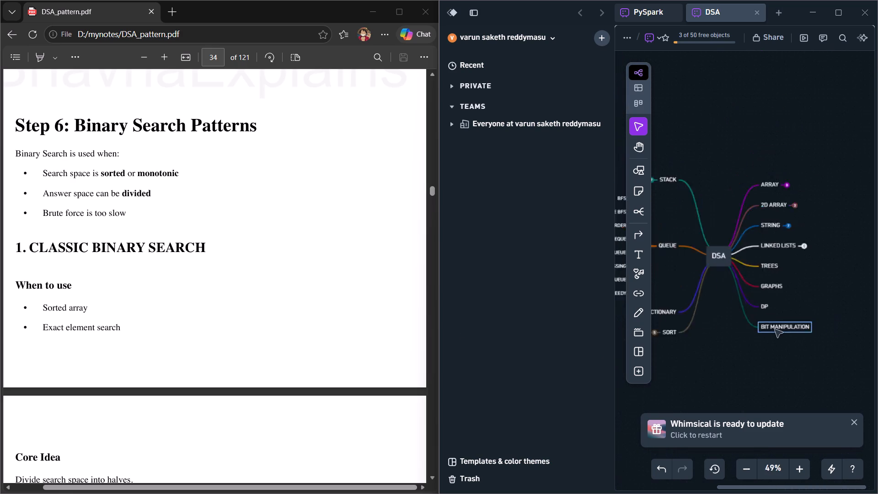
pyautogui.hscroll(1, 775, 330)
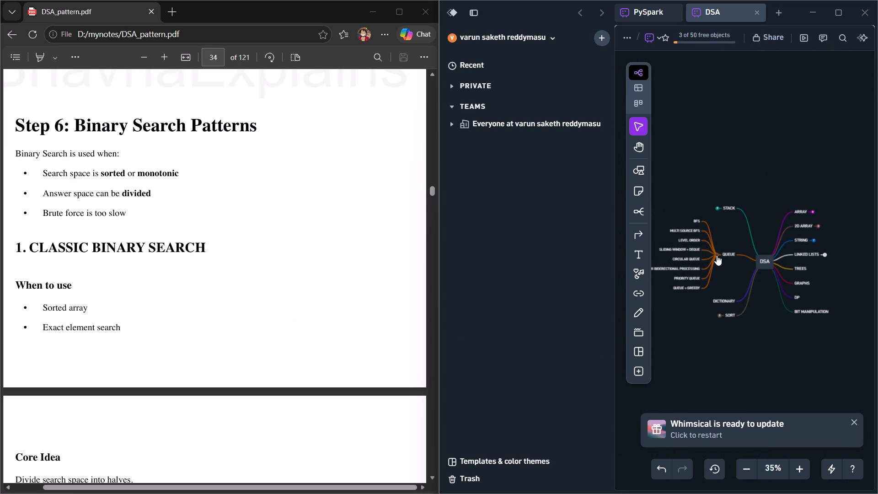
pyautogui.click(717, 255)
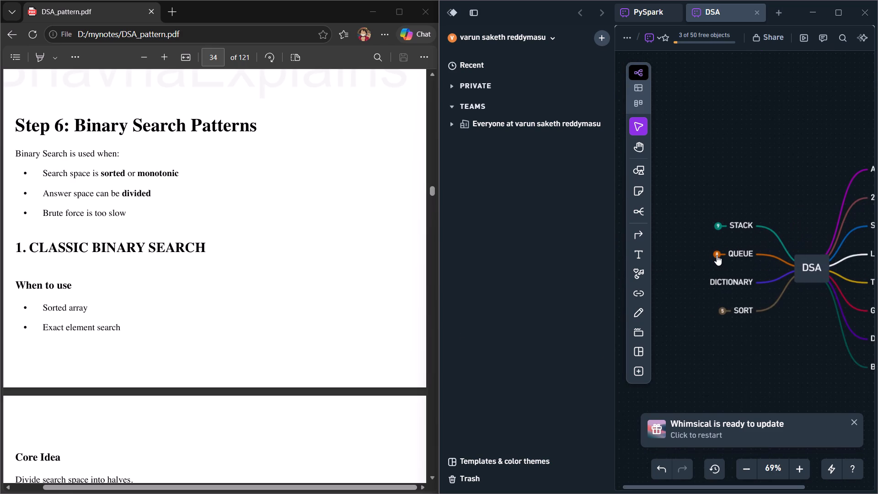
# Add a main topic node "BINARY SEARCH" to DSA below SORT, following Step 6 of the PDF.
pyautogui.scroll(-1, 717, 255)
pyautogui.click(802, 208)
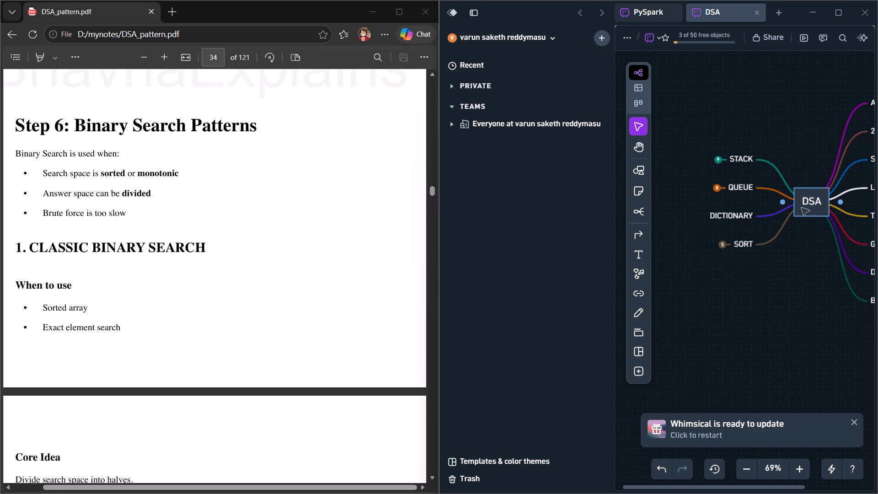
pyautogui.click(751, 242)
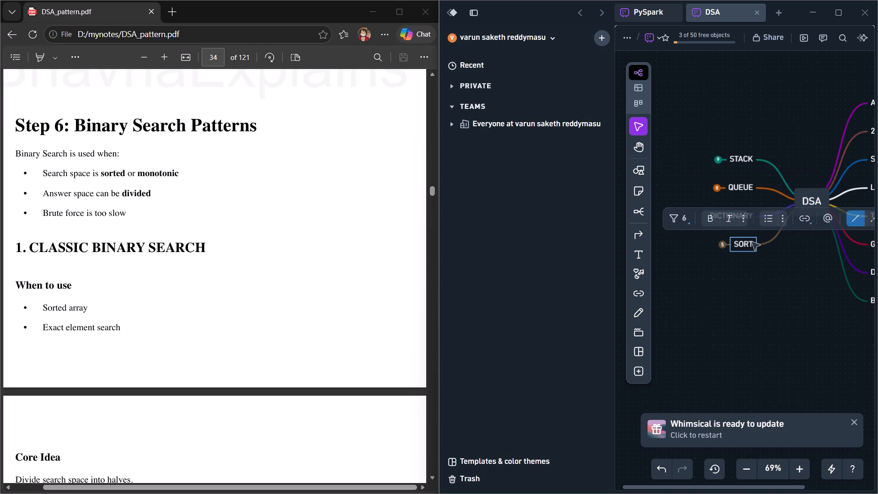
pyautogui.click(755, 247)
pyautogui.press('Return')
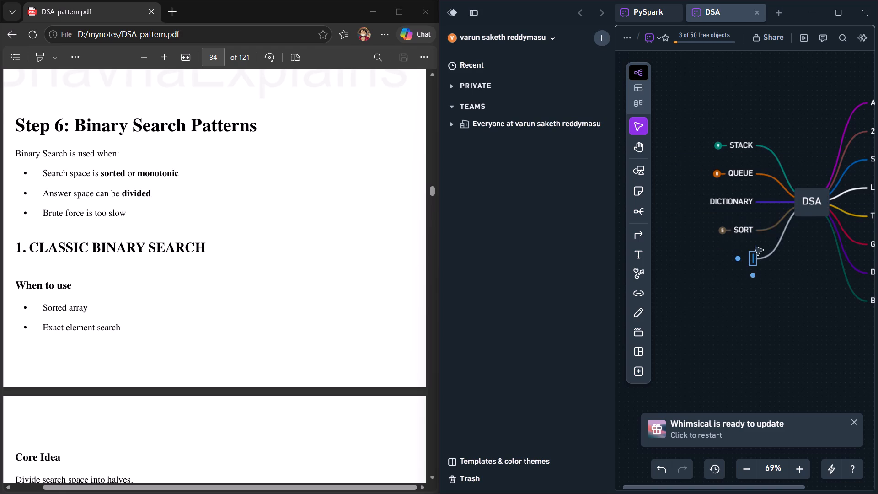
pyautogui.write('BINARY')
pyautogui.press('space')
pyautogui.write('SEARCH')
pyautogui.click(707, 338)
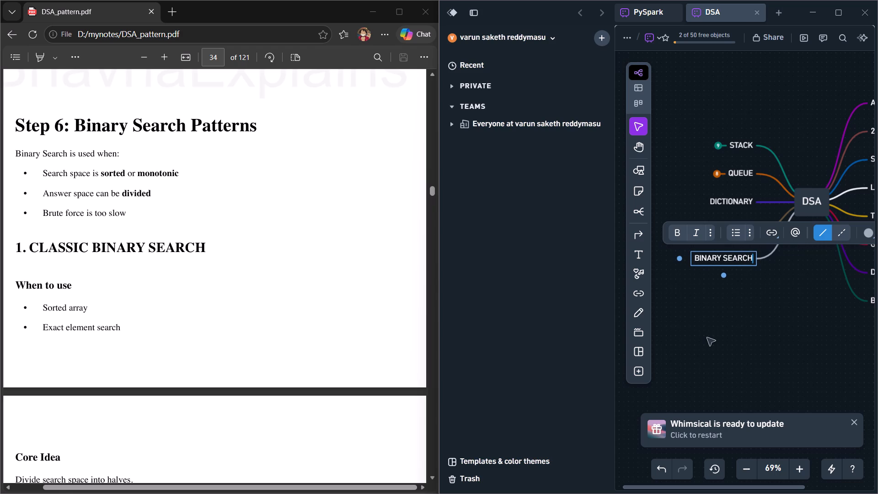
# Add an empty child node to BINARY SEARCH and look through the first binary search pattern headings in the PDF.
pyautogui.click(702, 270)
pyautogui.click(713, 263)
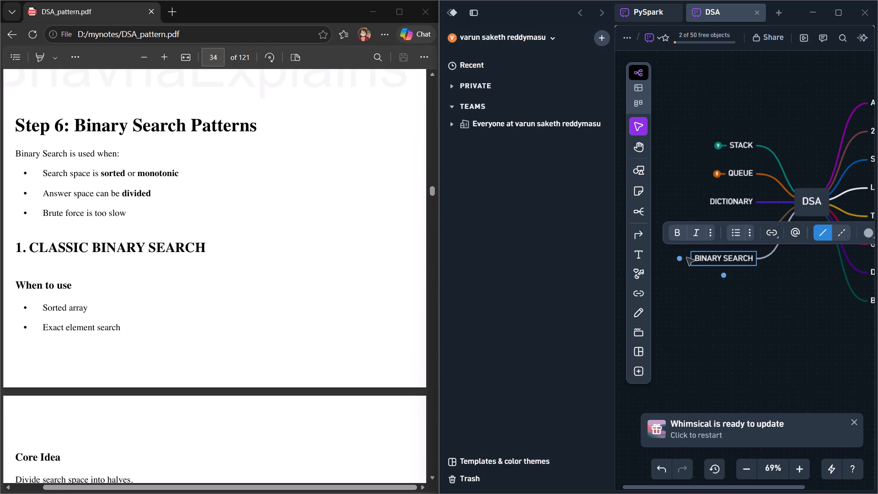
pyautogui.click(683, 257)
pyautogui.hscroll(1, 763, 287)
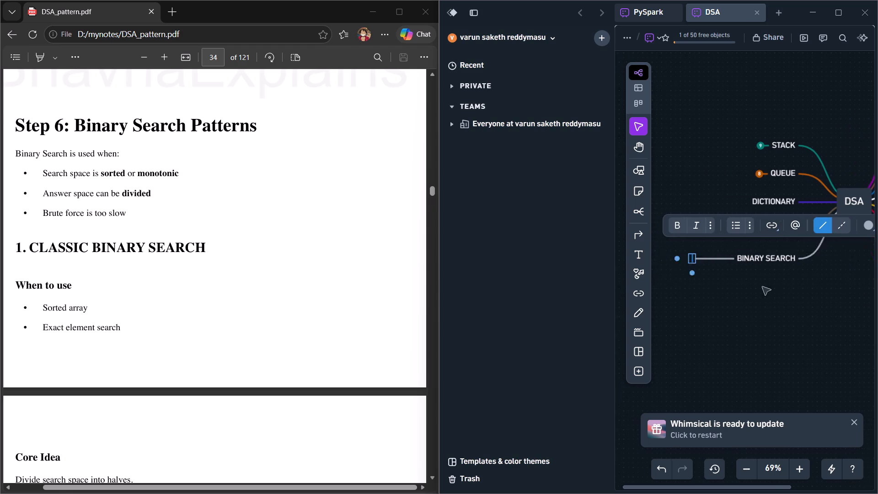
pyautogui.hscroll(1, 763, 287)
pyautogui.scroll(-3, 337, 306)
pyautogui.scroll(1, 337, 306)
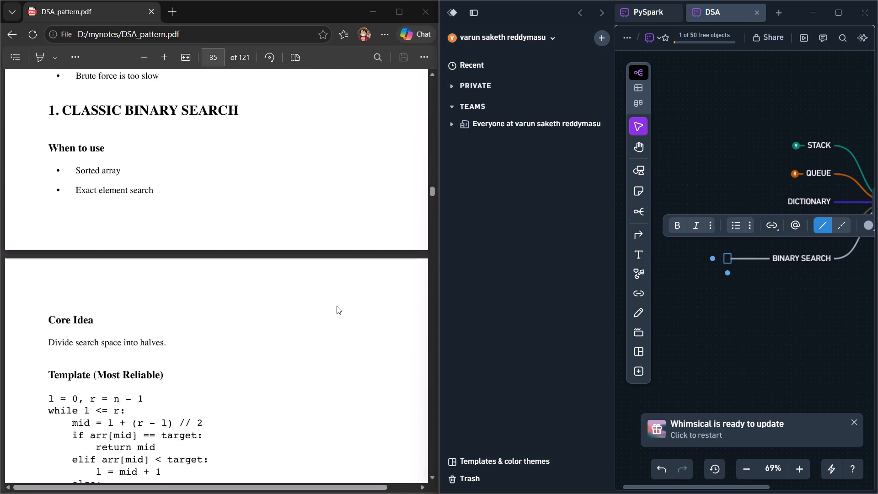
pyautogui.scroll(1, 337, 306)
pyautogui.scroll(-6, 337, 306)
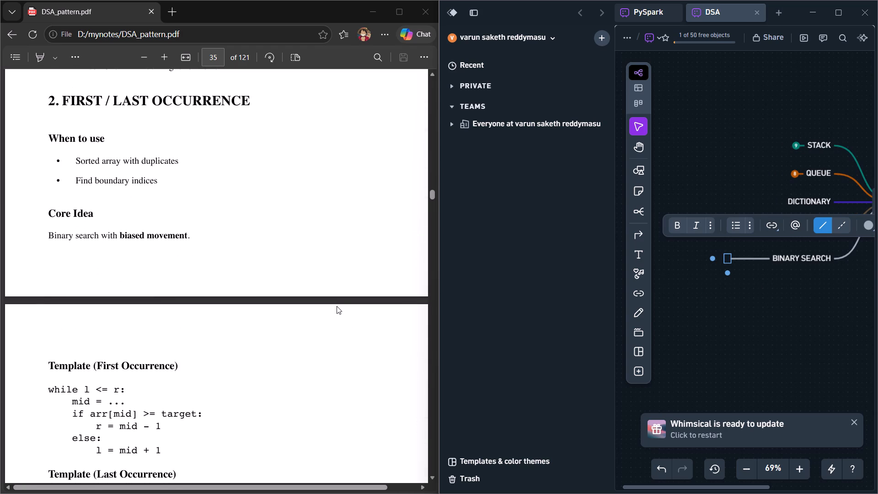
pyautogui.scroll(1, 337, 306)
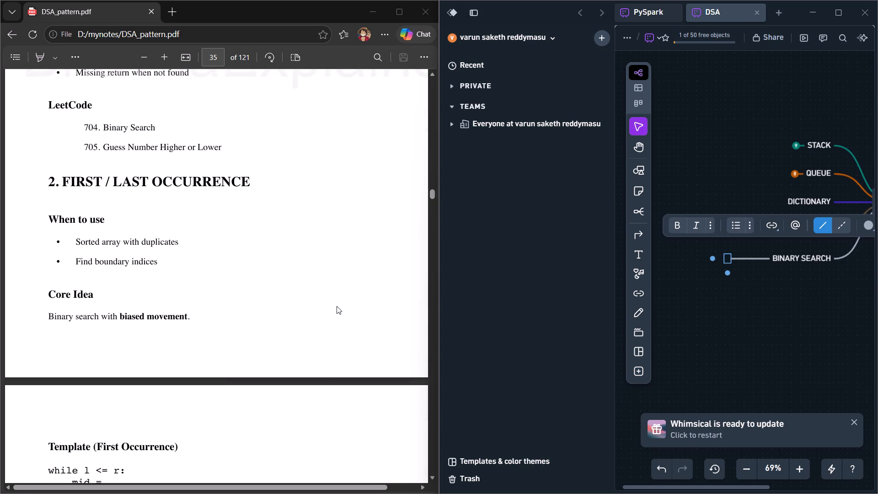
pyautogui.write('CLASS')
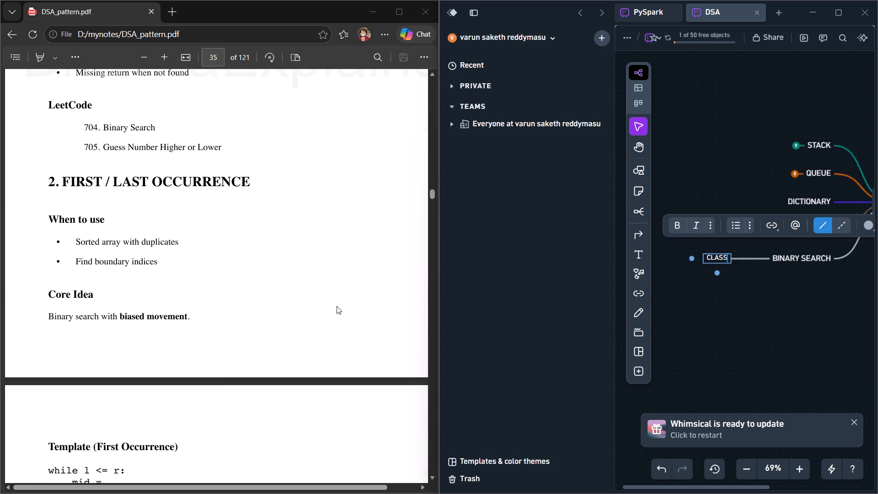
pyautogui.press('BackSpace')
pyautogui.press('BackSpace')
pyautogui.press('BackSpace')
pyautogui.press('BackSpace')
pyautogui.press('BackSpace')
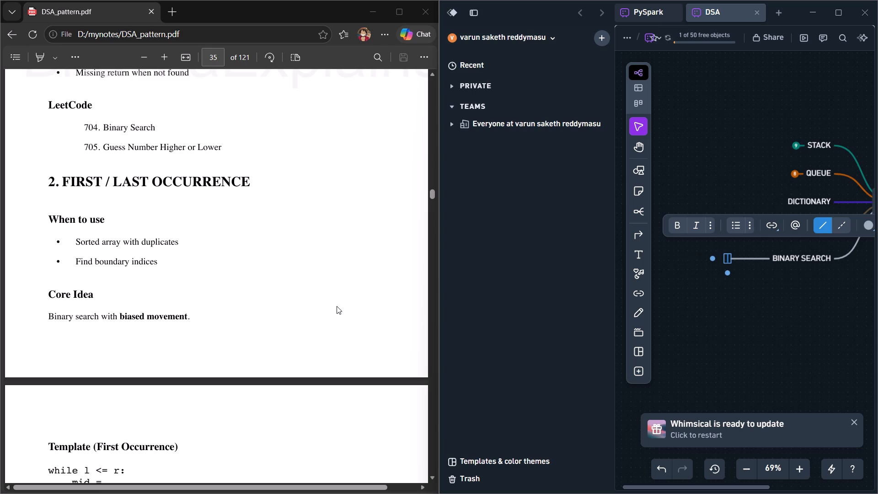
# Label the new child node of BINARY SEARCH "FIRST/LAST OCCURANCE", following section 2 of the PDF's binary search patterns.
pyautogui.write('FIRST')
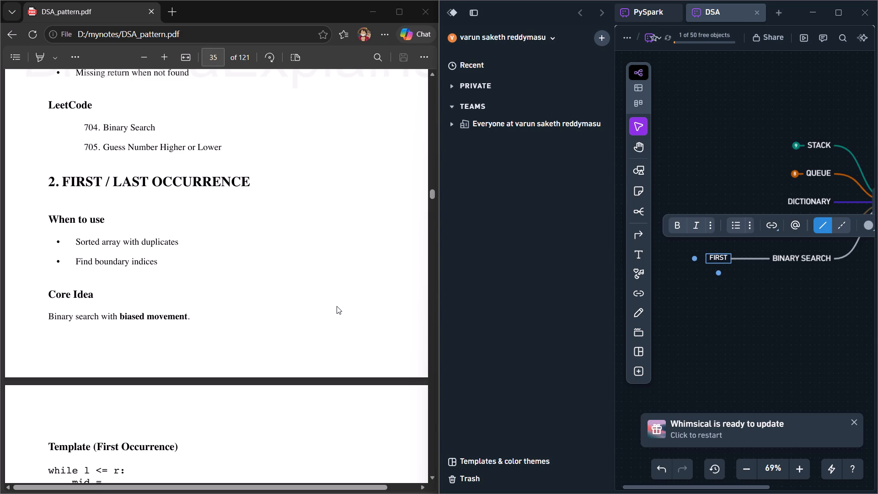
pyautogui.press('/')
pyautogui.write('LAST')
pyautogui.press('space')
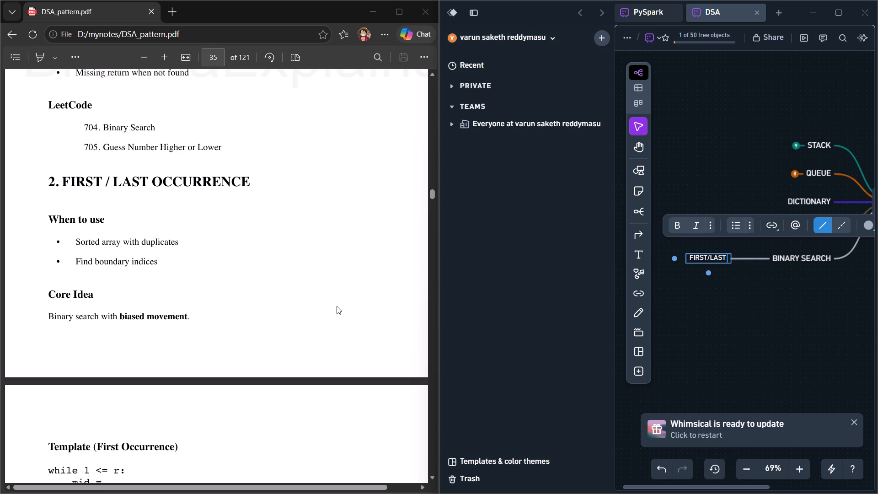
pyautogui.write('OCCURANCE')
pyautogui.press('Return')
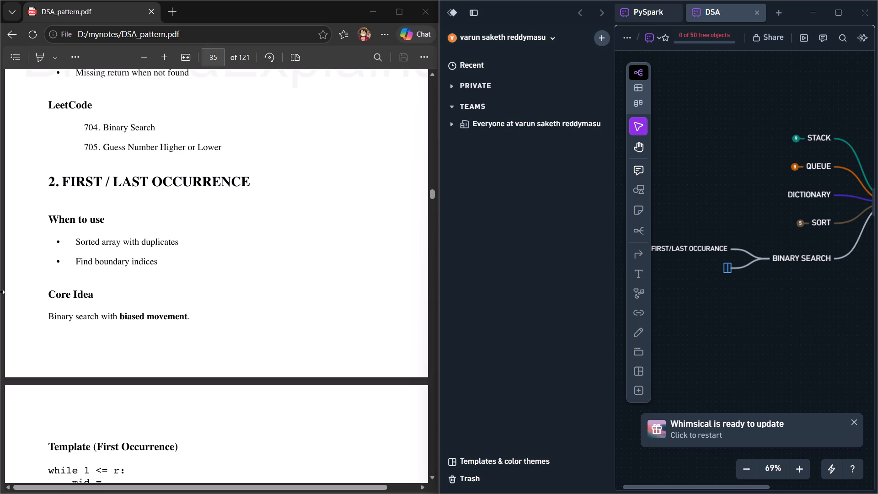
# Add a sibling node "SEARCH IN ROTATED SORTED ARRAY" below FIRST/LAST OCCURANCE, following section 3 of the PDF's binary search patterns.
pyautogui.scroll(-6, 158, 306)
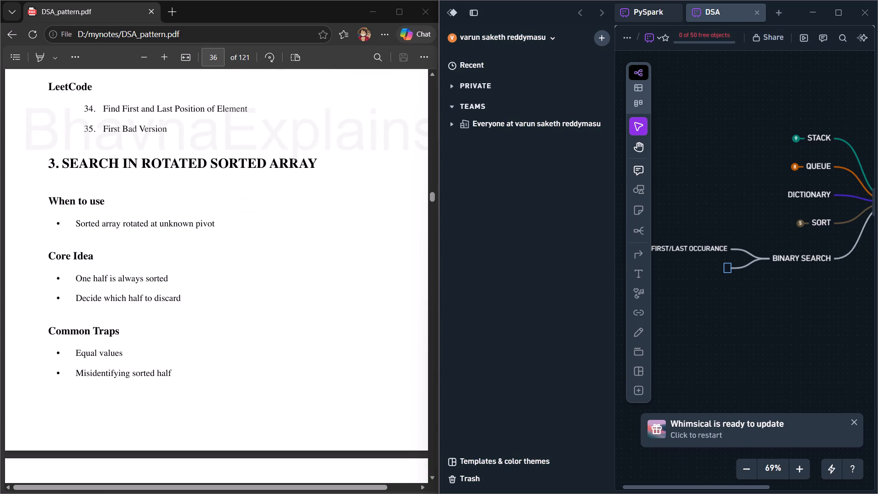
pyautogui.scroll(-1, 158, 306)
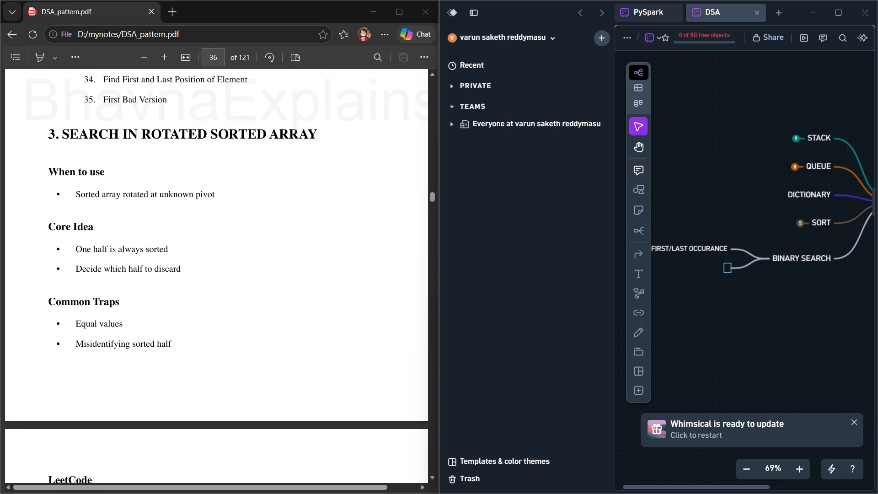
pyautogui.write('SEARCH IN ROTATED SORTED ARRAY')
pyautogui.press('Return')
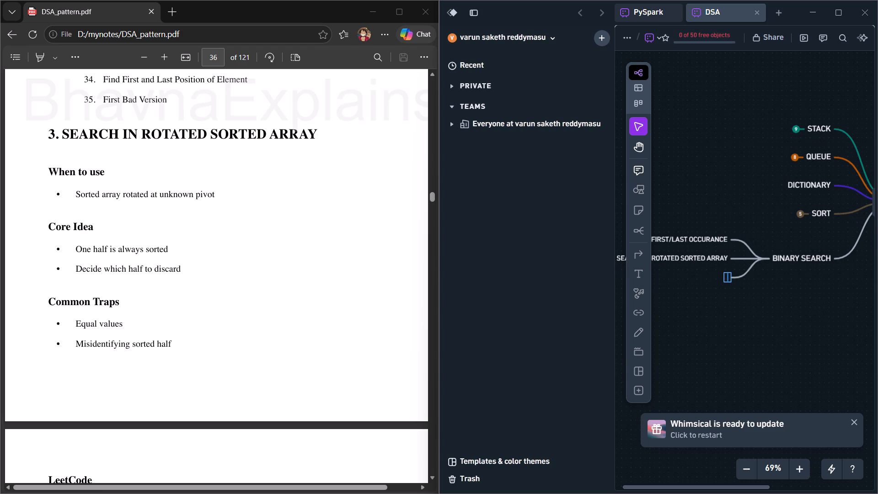
# Add a sibling node "PEAK ELEMEMT/ UNIMODAL SEARCH" below SEARCH IN ROTATED SORTED ARRAY, following section 4 of the PDF's binary search patterns.
pyautogui.scroll(-4, 158, 306)
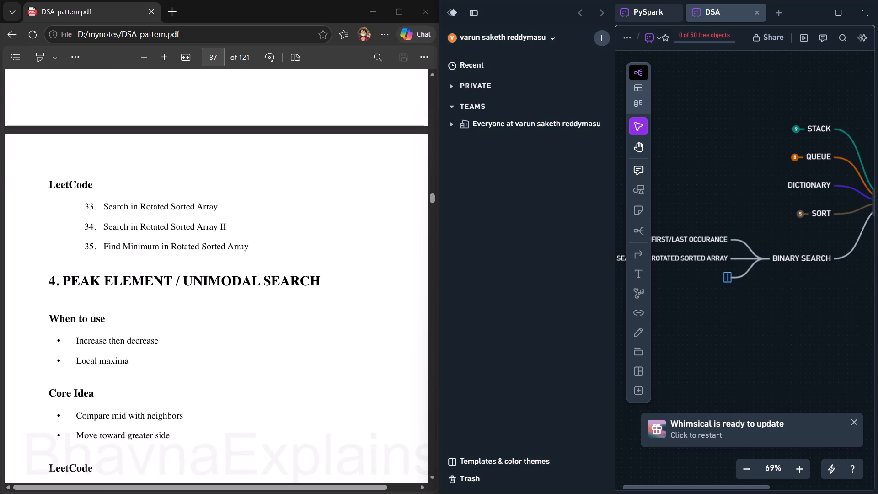
pyautogui.write('PEAK ELEMEMT')
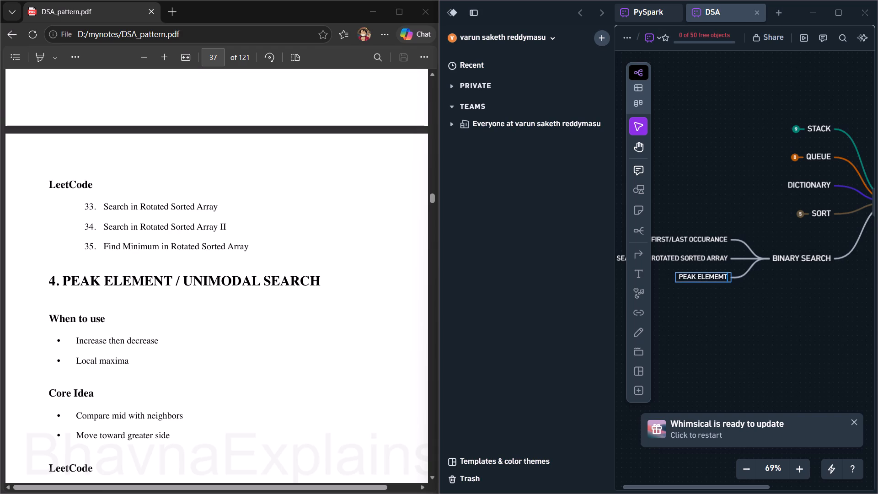
pyautogui.write('/ UNI')
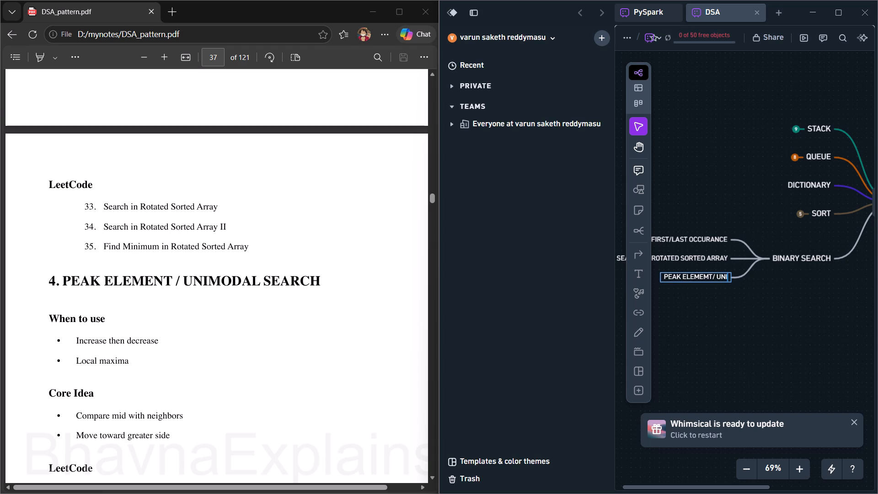
pyautogui.write('MODAL SEARCH')
pyautogui.press('Return')
# Label the new sibling node below PEAK ELEMEMT/ UNIMODAL SEARCH "BINARY SEARCH ON ANSWER", following section 5 of the PDF's binary search patterns.
pyautogui.scroll(-1, 109, 360)
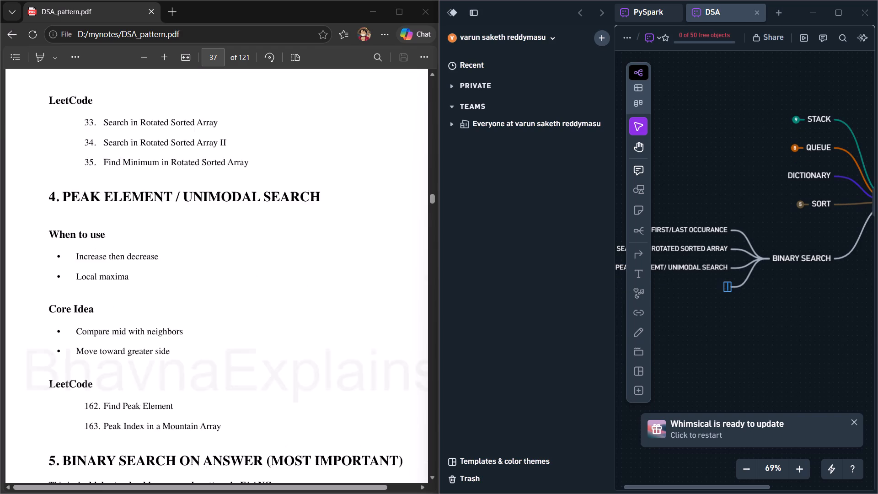
pyautogui.scroll(-3, 109, 360)
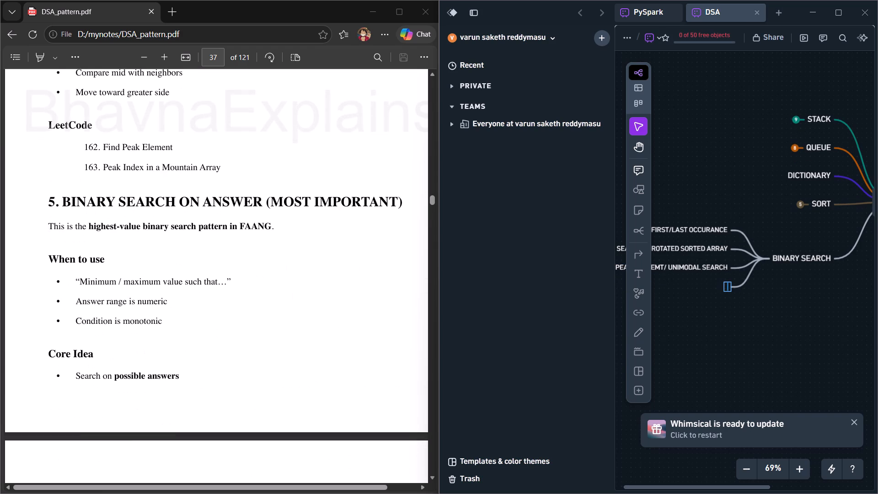
pyautogui.write('BINARY SEARCH')
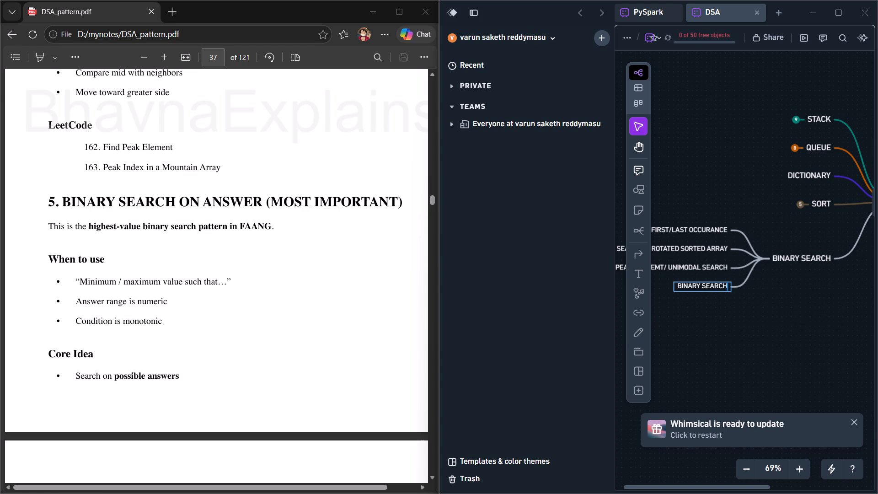
pyautogui.press('space')
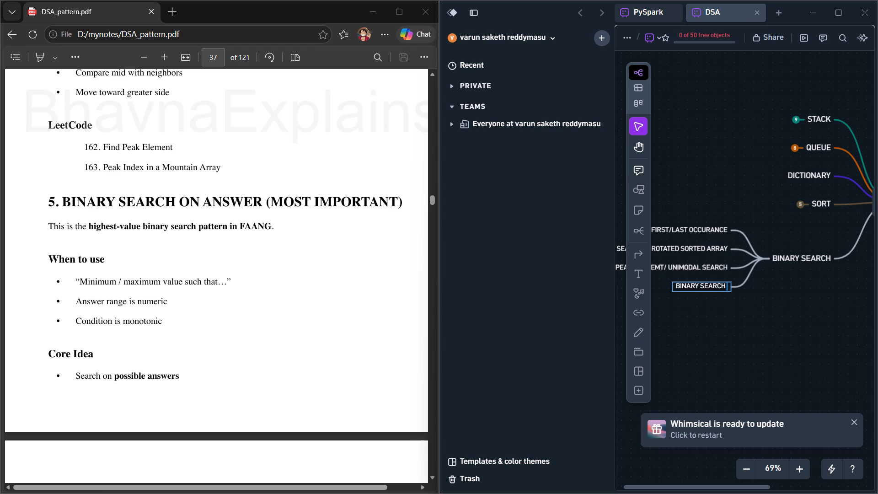
pyautogui.scroll(-2, 74, 299)
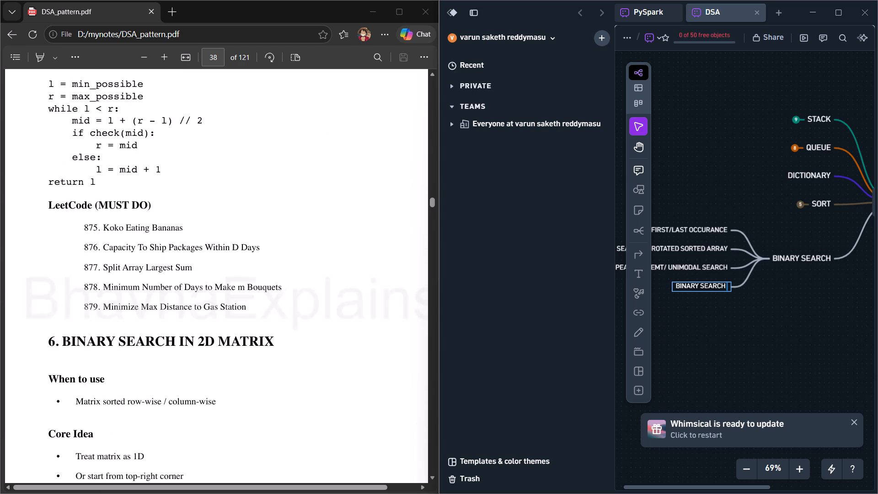
pyautogui.scroll(-1, 74, 299)
pyautogui.scroll(5, 74, 299)
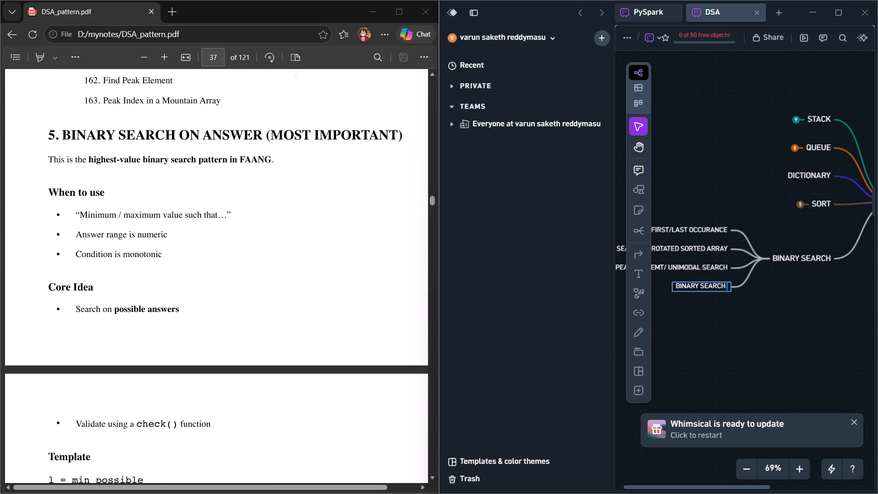
pyautogui.scroll(1, 74, 299)
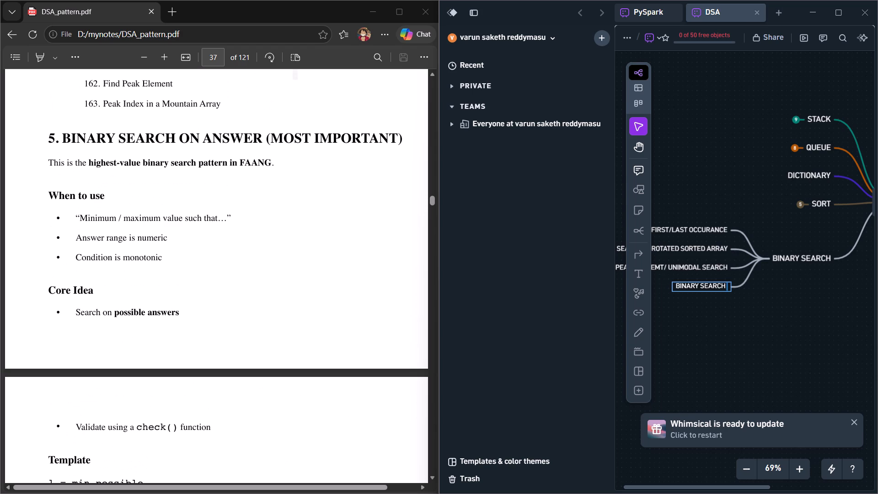
pyautogui.write('ON ANSWER')
pyautogui.press('Return')
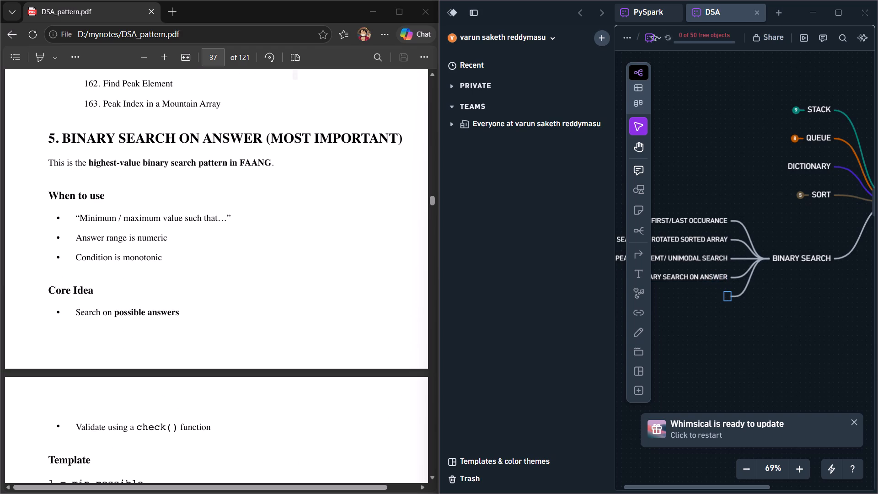
# Label the next sibling node "BINARY SEARCH IN 2D MATRIX", following section 6 of the PDF, and add an empty sibling below it.
pyautogui.scroll(-6, 141, 243)
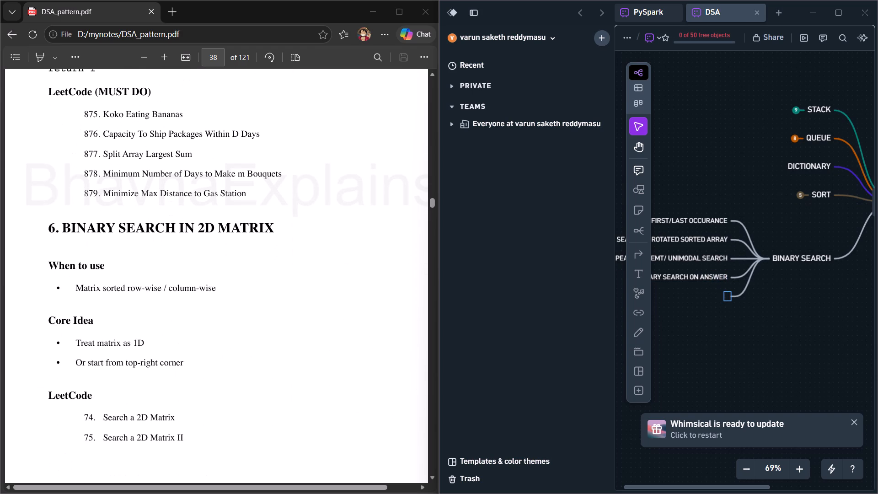
pyautogui.write('BINARY SEARCH IN @D MA')
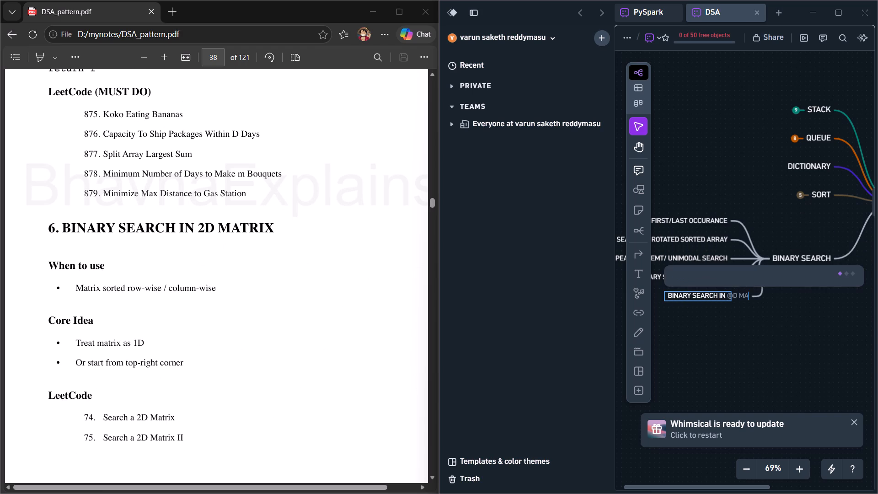
pyautogui.press('BackSpace')
pyautogui.press('BackSpace')
pyautogui.press('BackSpace')
pyautogui.press('BackSpace')
pyautogui.press('BackSpace')
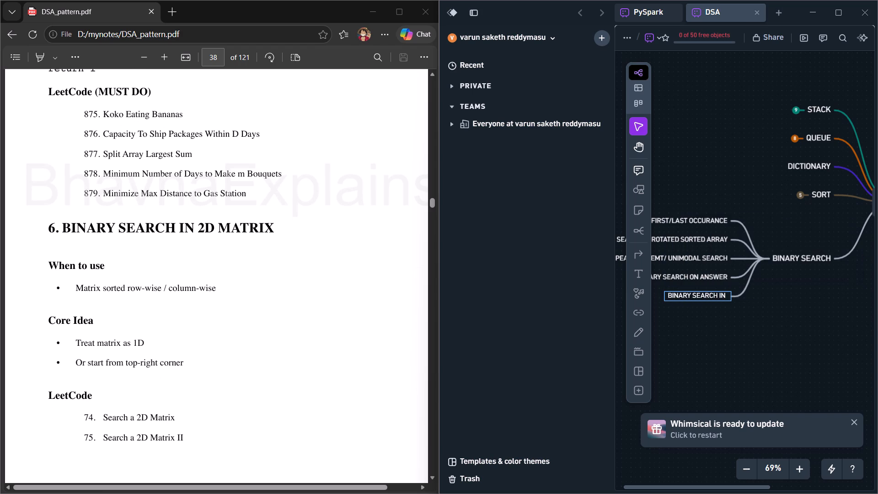
pyautogui.write('2d')
pyautogui.press('BackSpace')
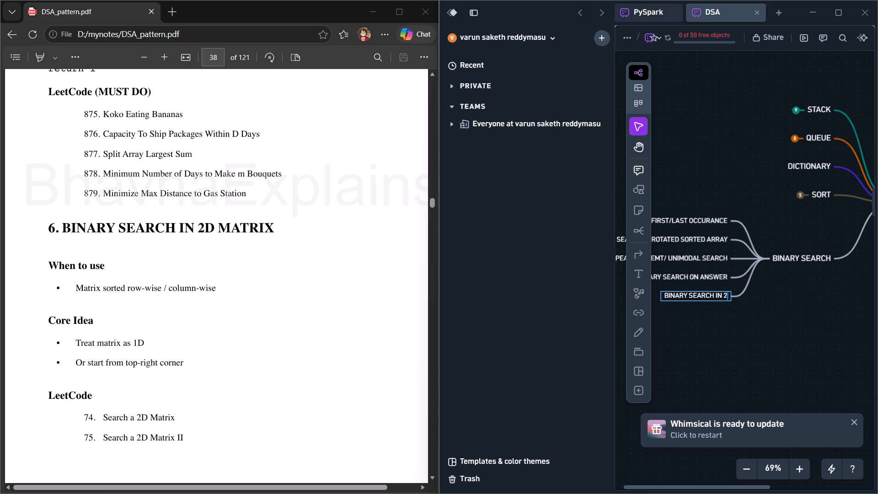
pyautogui.write('D MATRIX')
pyautogui.press('Return')
# Look through the PDF after section 6 for further binary search patterns, including the 2D matrix pattern pages.
pyautogui.scroll(-2, 94, 287)
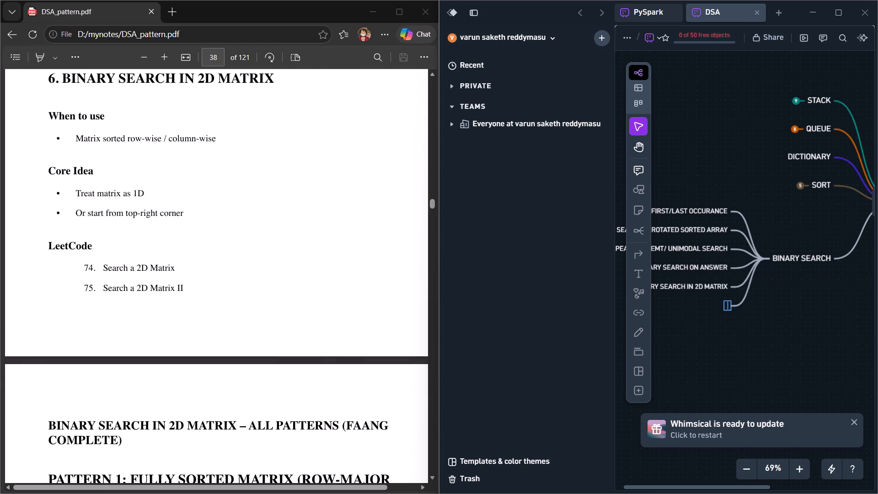
pyautogui.scroll(-3, 94, 287)
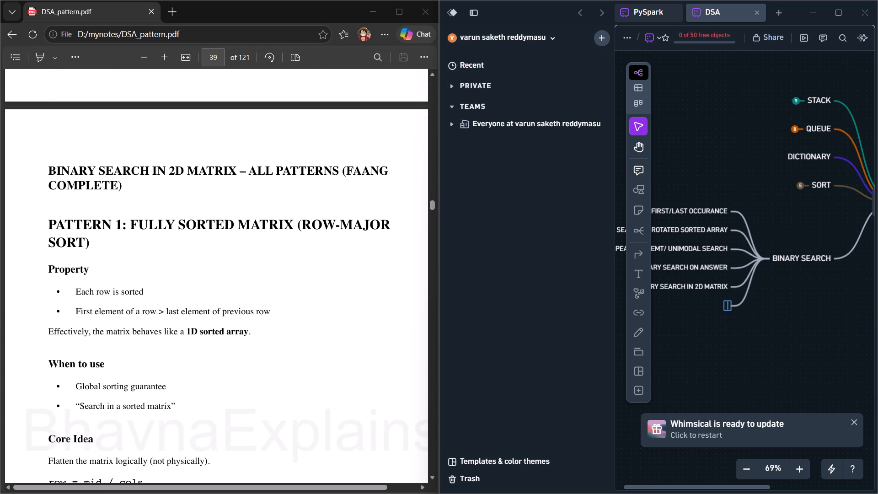
pyautogui.scroll(-1, 94, 287)
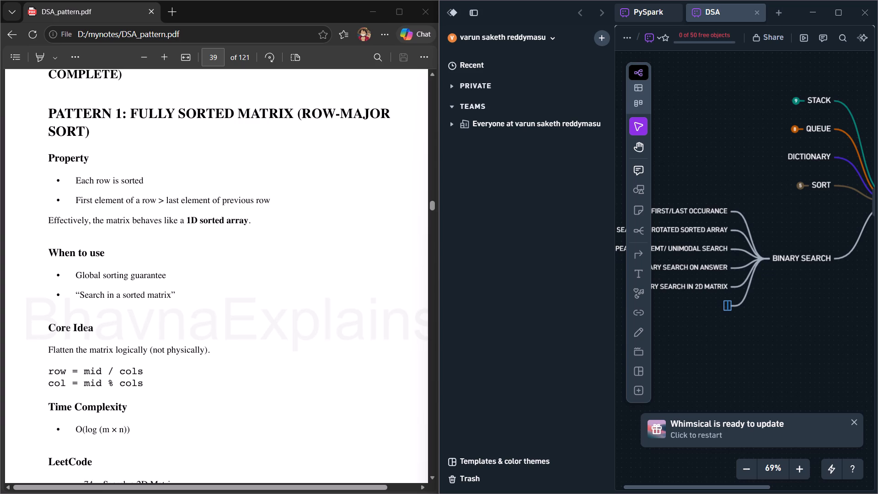
pyautogui.scroll(-7, 94, 287)
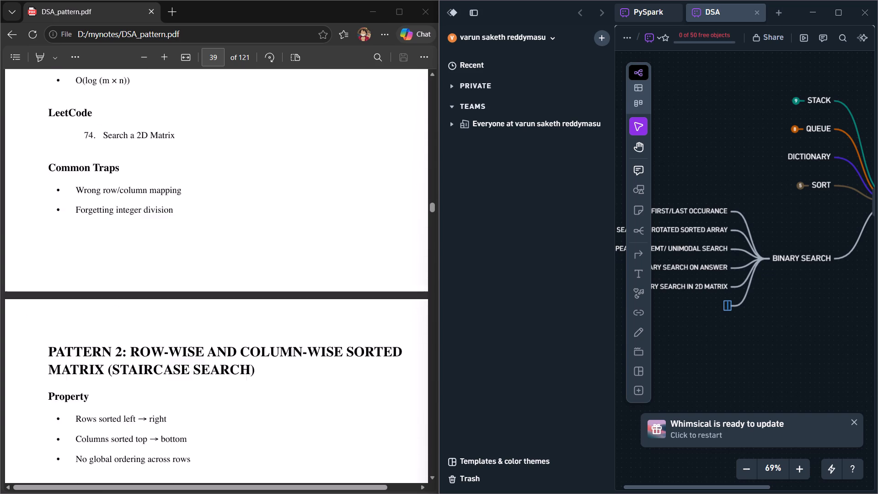
pyautogui.scroll(-1, 94, 287)
pyautogui.scroll(8, 94, 287)
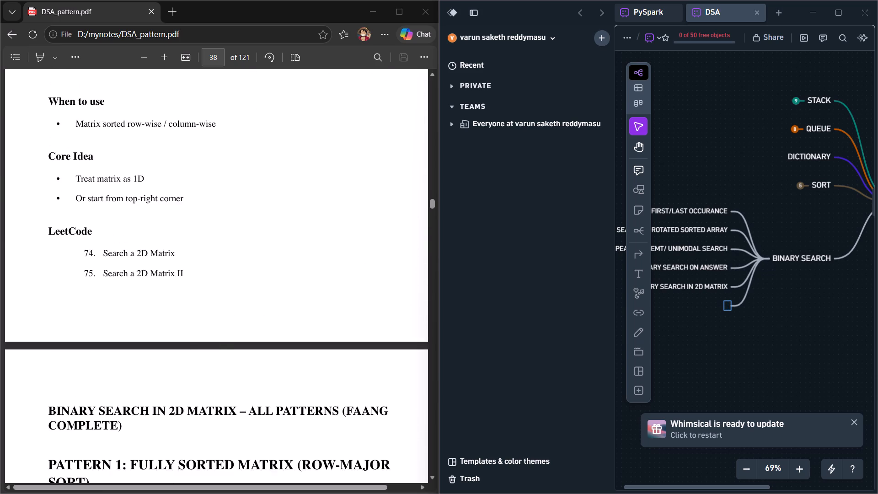
pyautogui.scroll(2, 94, 287)
# Discard the empty sibling node below BINARY SEARCH IN 2D MATRIX.
pyautogui.click(713, 343)
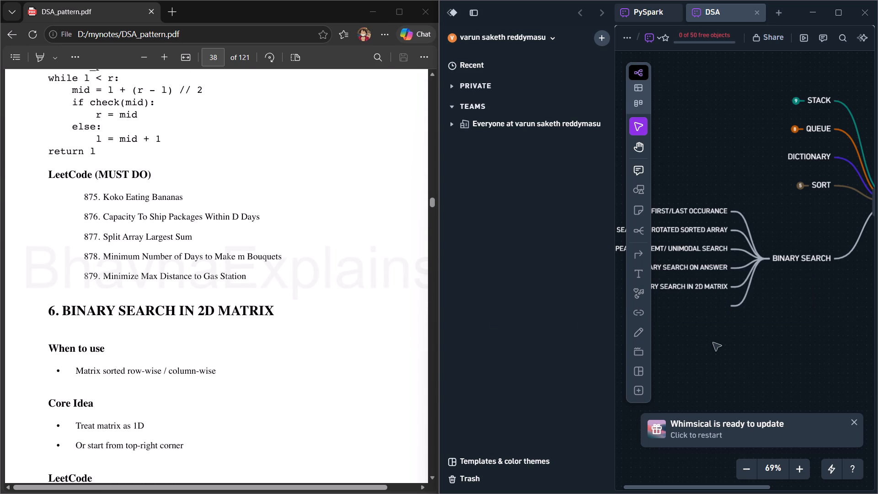
pyautogui.click(726, 301)
pyautogui.click(728, 301)
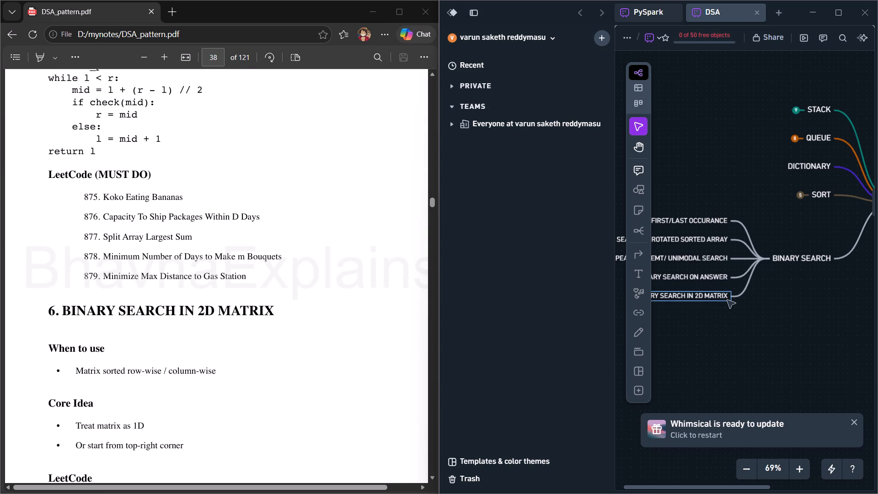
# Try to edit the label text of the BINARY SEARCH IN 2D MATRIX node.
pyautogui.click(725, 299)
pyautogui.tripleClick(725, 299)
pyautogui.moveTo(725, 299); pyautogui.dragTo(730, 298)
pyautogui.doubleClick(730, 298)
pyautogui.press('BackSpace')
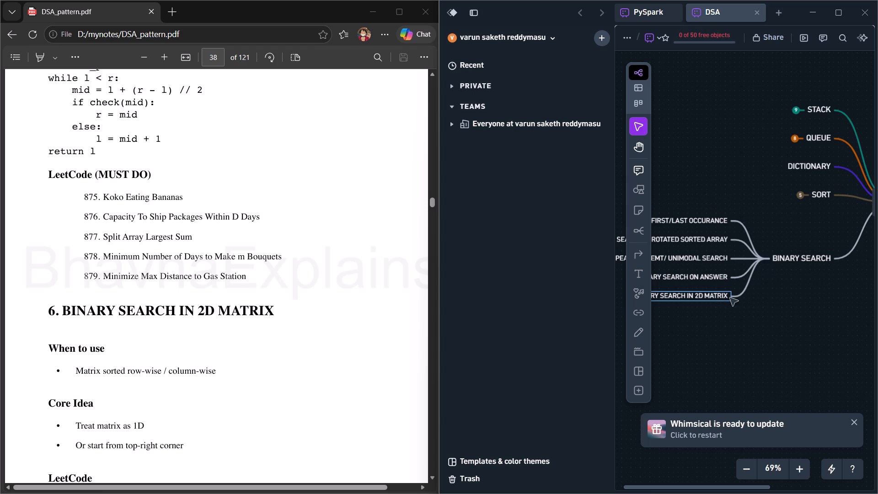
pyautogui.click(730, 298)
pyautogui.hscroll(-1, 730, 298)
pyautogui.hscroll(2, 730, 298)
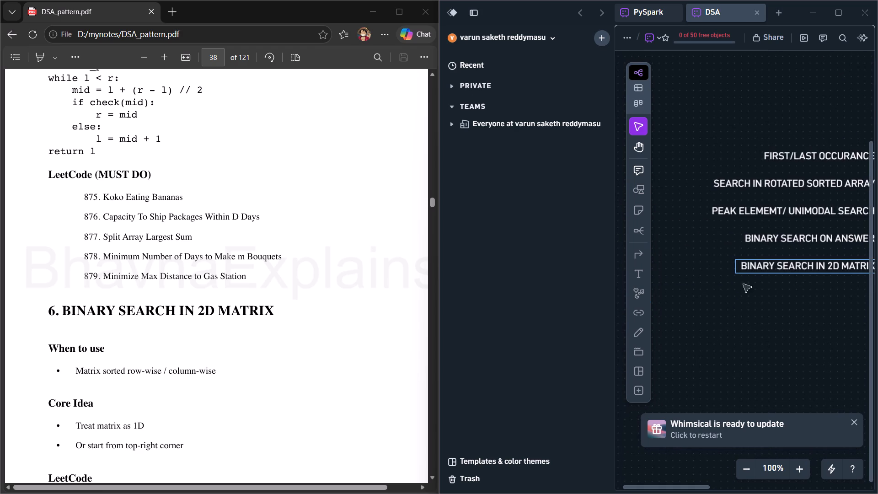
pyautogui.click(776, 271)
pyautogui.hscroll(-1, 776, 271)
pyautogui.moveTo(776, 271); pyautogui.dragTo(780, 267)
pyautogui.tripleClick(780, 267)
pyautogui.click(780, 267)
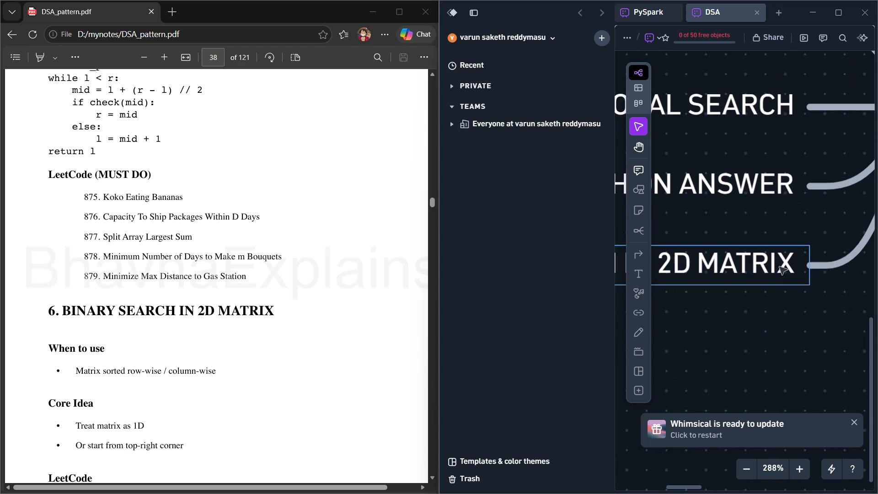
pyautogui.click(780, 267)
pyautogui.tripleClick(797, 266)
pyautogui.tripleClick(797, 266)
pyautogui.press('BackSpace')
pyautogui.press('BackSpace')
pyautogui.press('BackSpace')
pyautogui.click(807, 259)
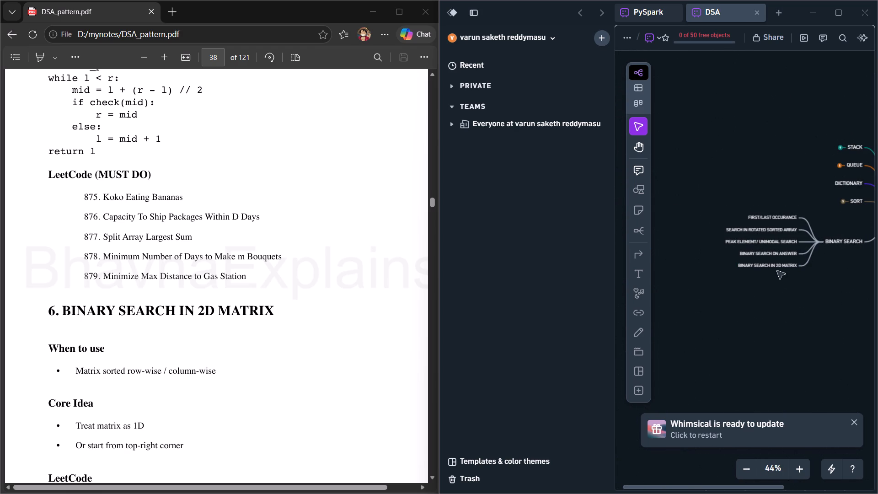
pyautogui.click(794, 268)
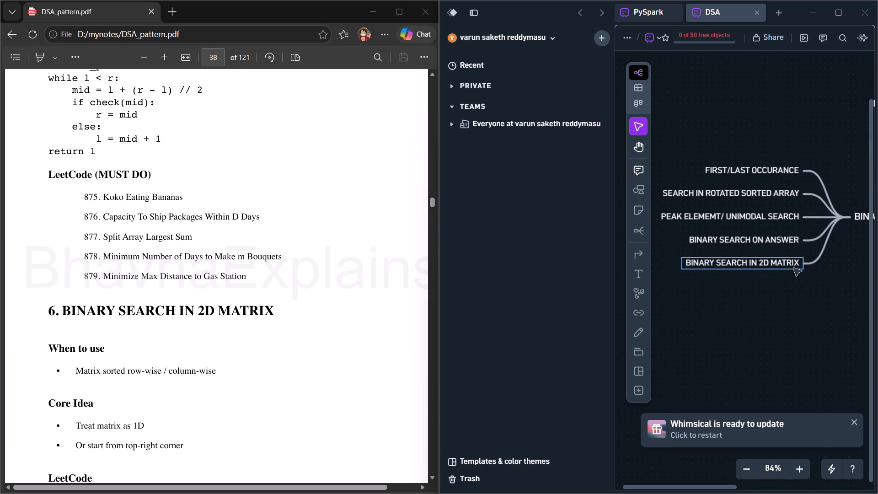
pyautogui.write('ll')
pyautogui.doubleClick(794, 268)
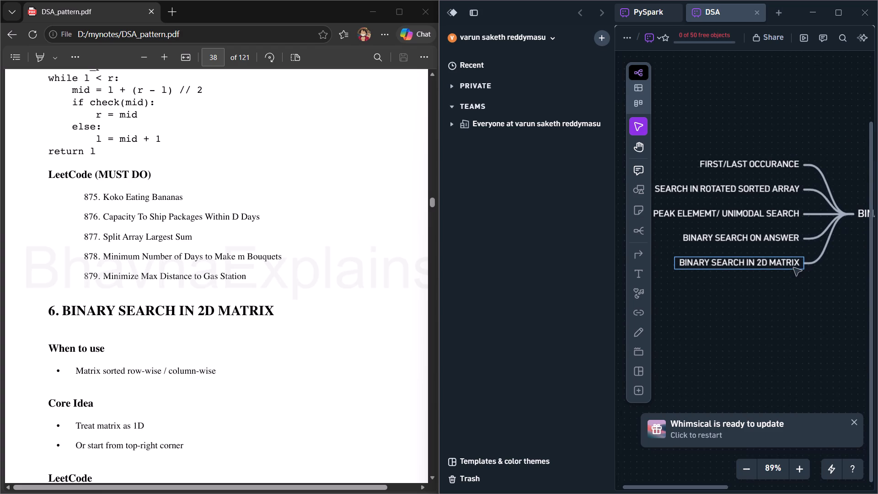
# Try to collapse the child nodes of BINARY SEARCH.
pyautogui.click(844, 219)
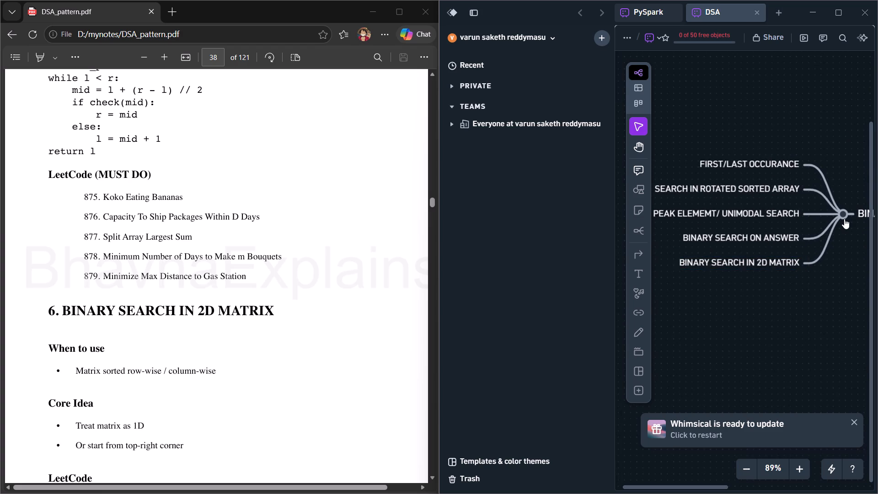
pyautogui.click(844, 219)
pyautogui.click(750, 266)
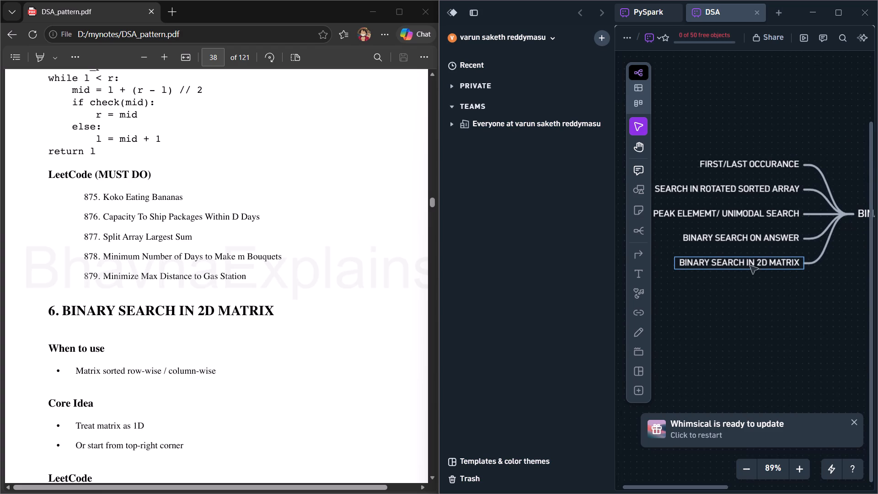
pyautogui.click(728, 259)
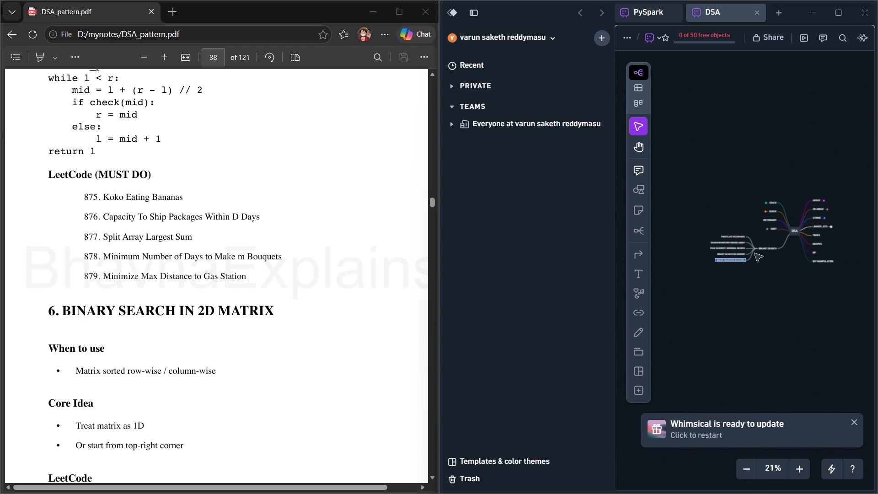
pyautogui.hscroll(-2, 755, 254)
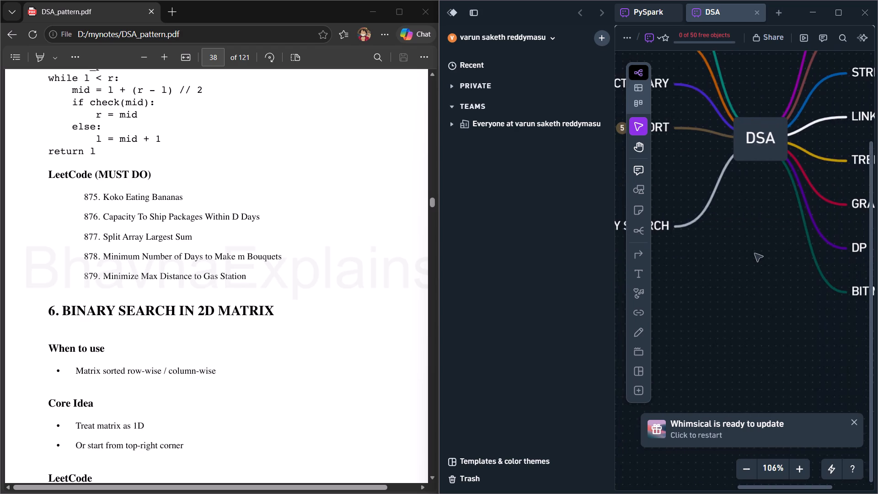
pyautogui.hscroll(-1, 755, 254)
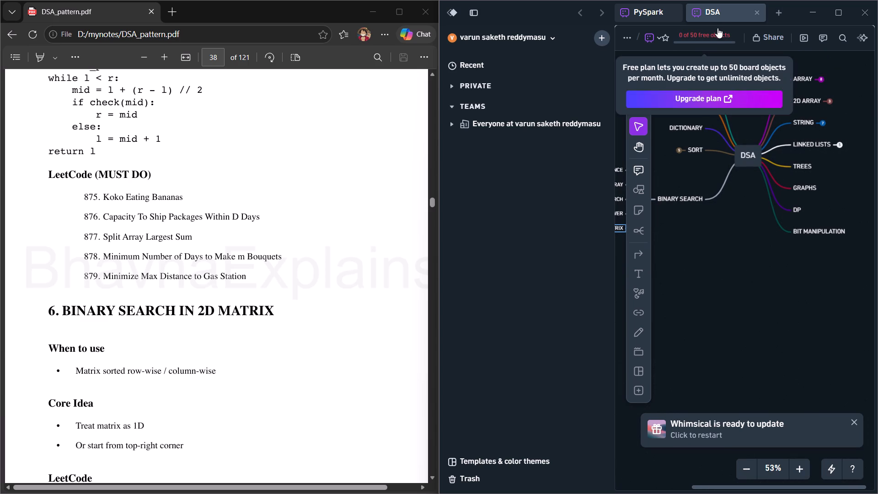
# View the PySpark board and return to the DSA board.
pyautogui.click(653, 11)
pyautogui.hscroll(-1, 750, 205)
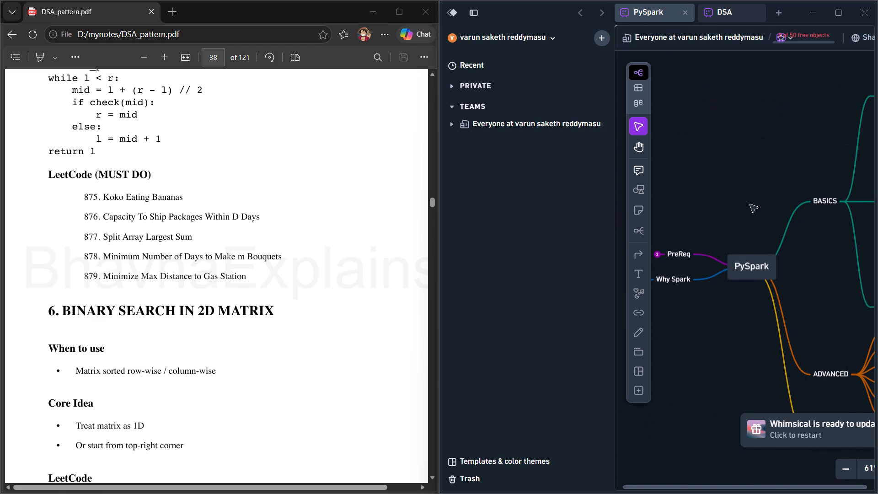
pyautogui.hscroll(-3, 798, 222)
pyautogui.click(716, 15)
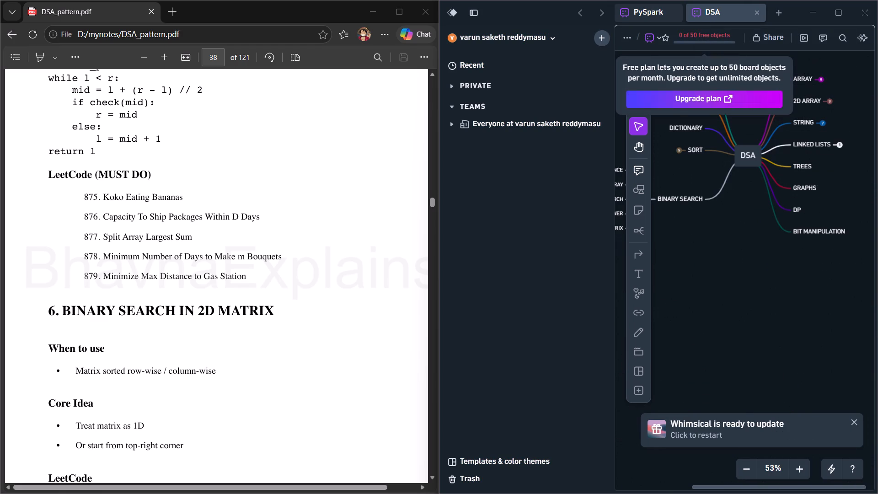
pyautogui.click(696, 255)
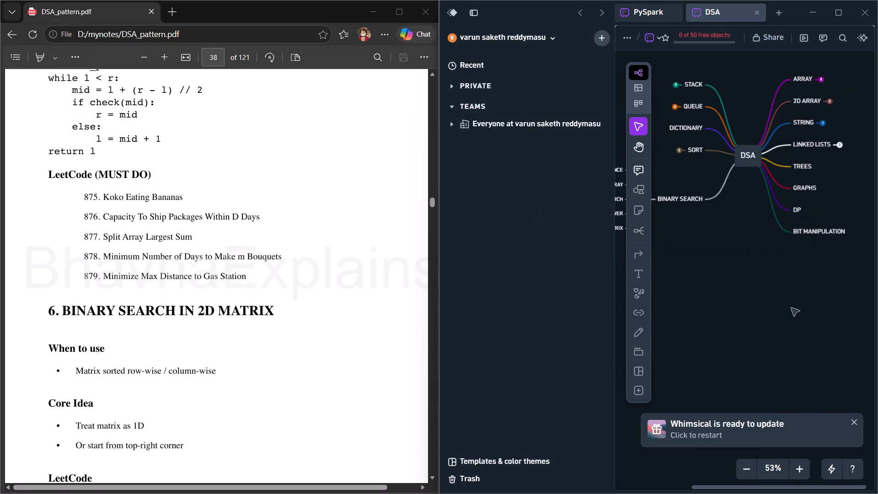
pyautogui.click(758, 308)
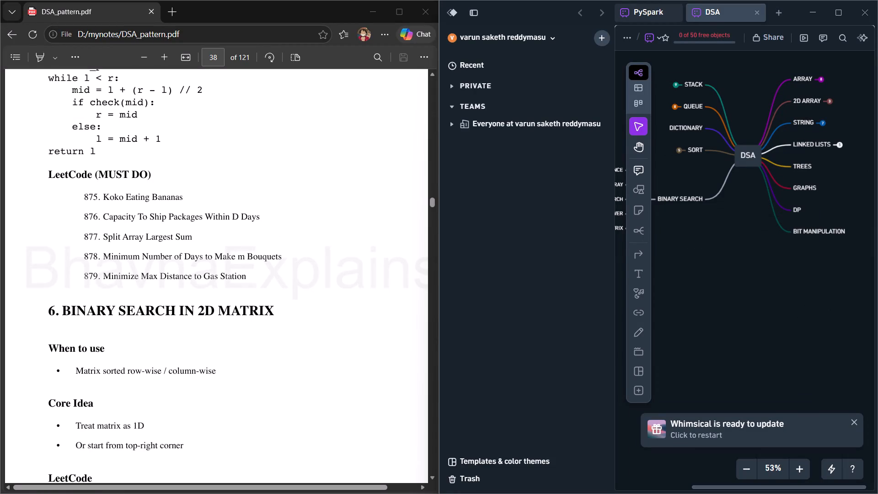